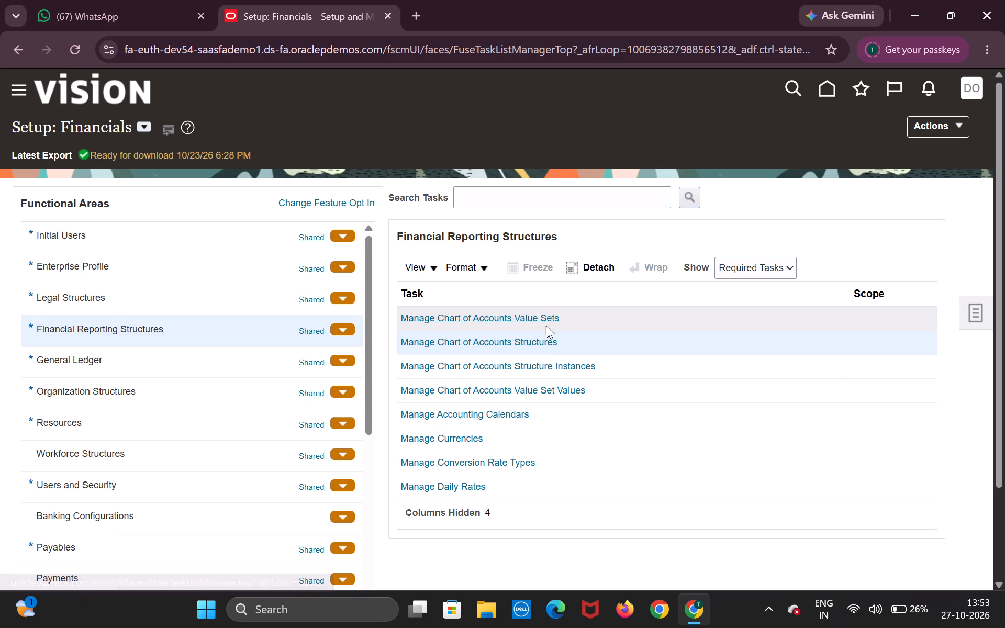
Open the Manage Chart of Accounts Value Set Values task and search for value set code HP.
click(563, 389)
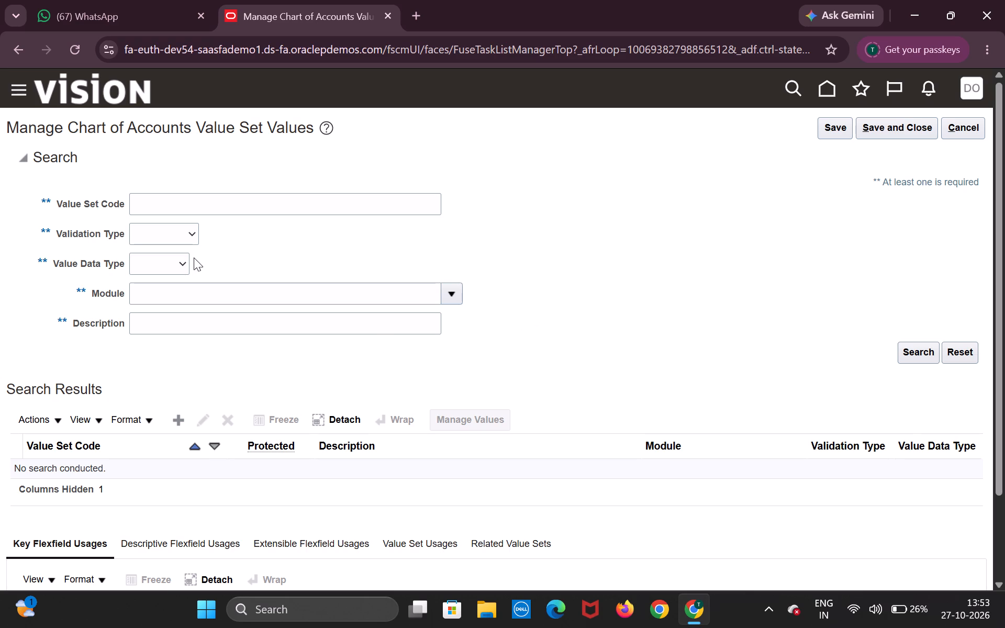
click(225, 201)
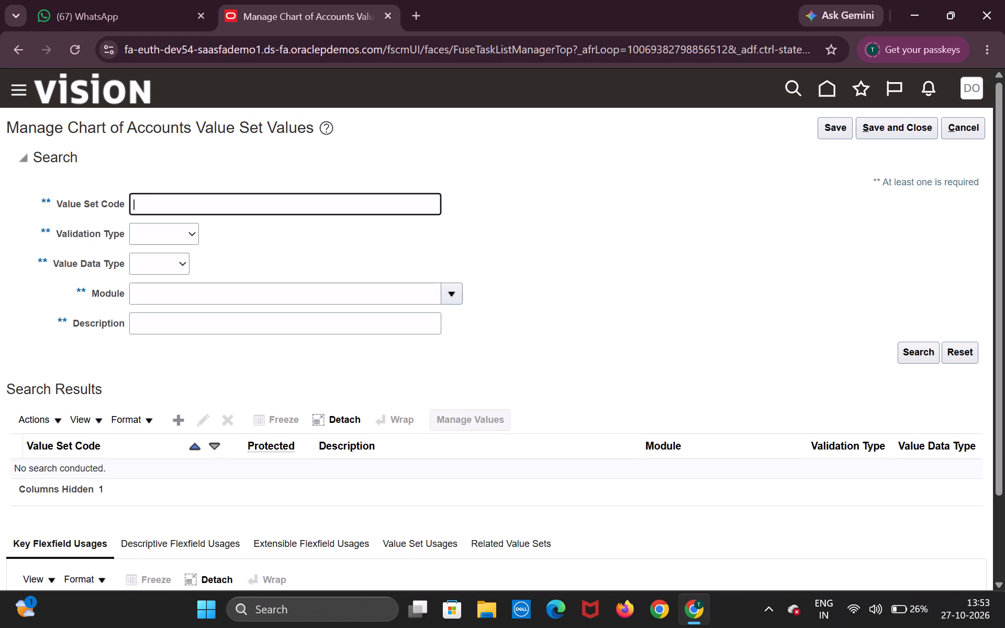
key(j)
key(BackSpace)
text(lkj)
key(BackSpace)
key(BackSpace)
key(BackSpace)
text(HP)
key(Return)
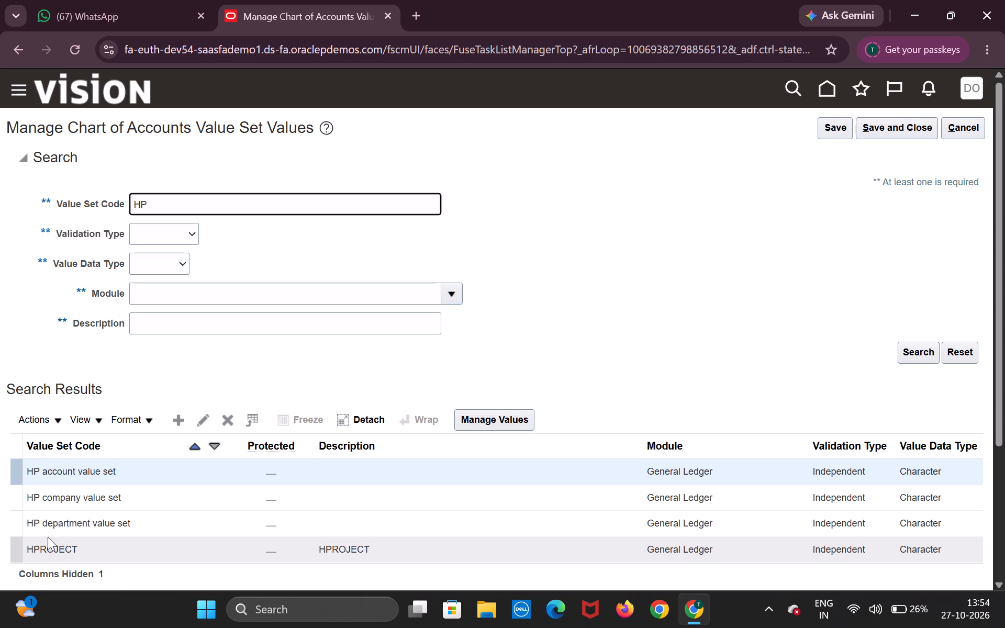
Add value 105 with description "india" to the HP company value set, then save and close its values.
click(41, 501)
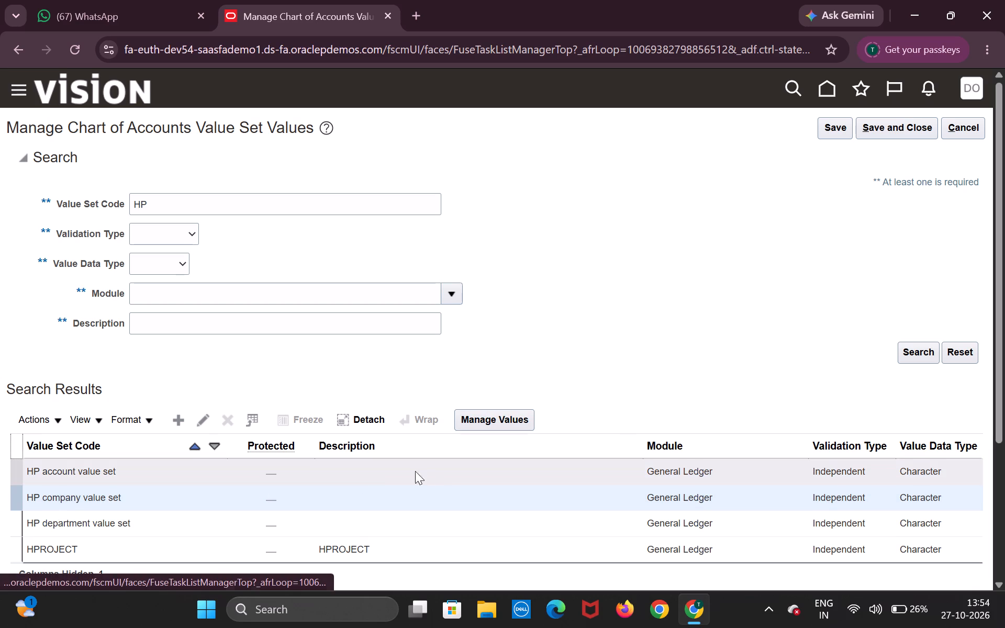
click(388, 498)
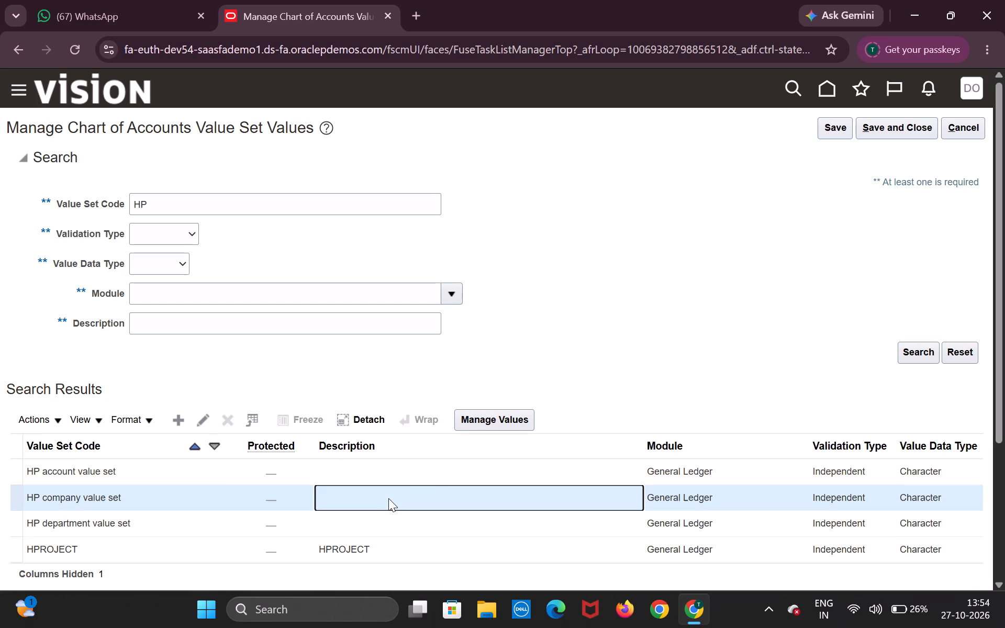
click(478, 424)
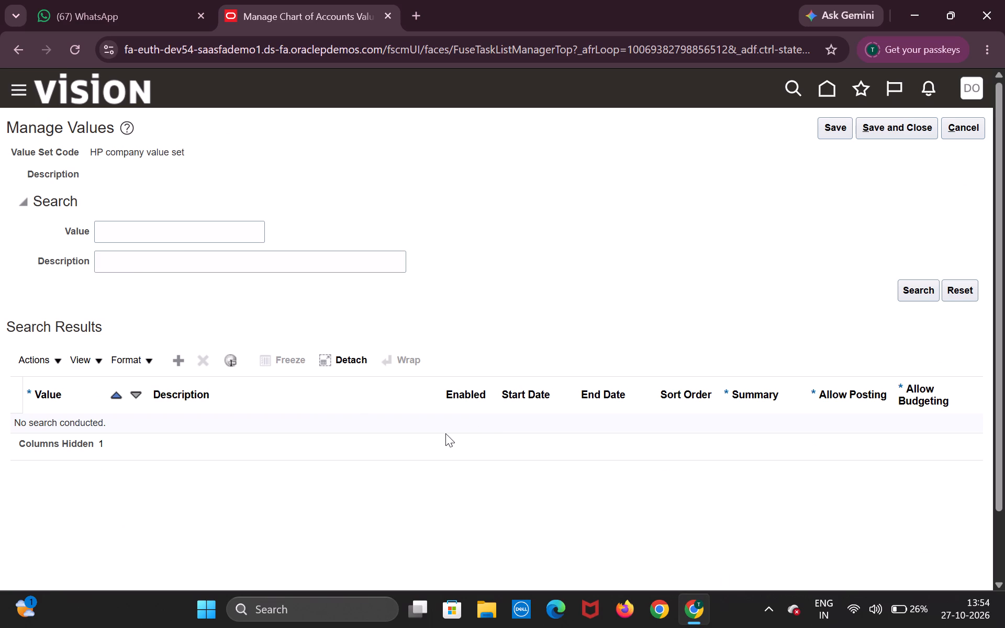
click(180, 370)
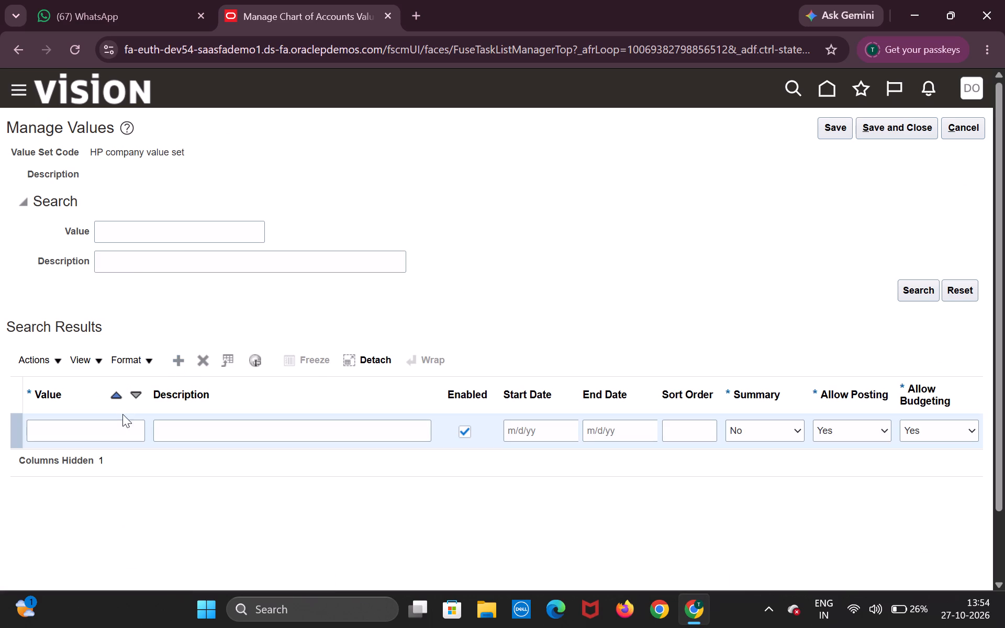
click(122, 427)
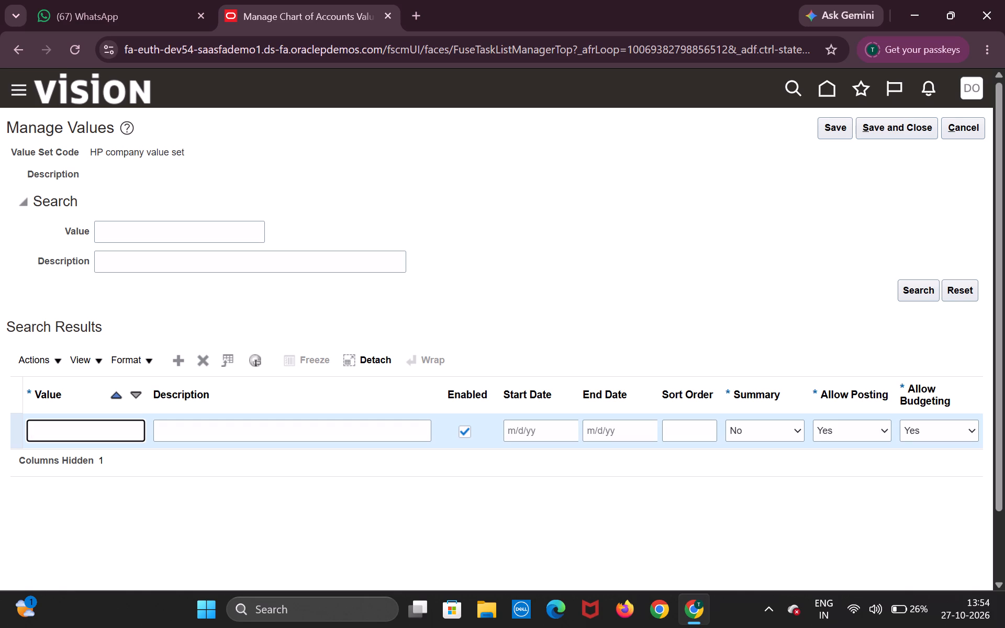
text(105)
key(Tab)
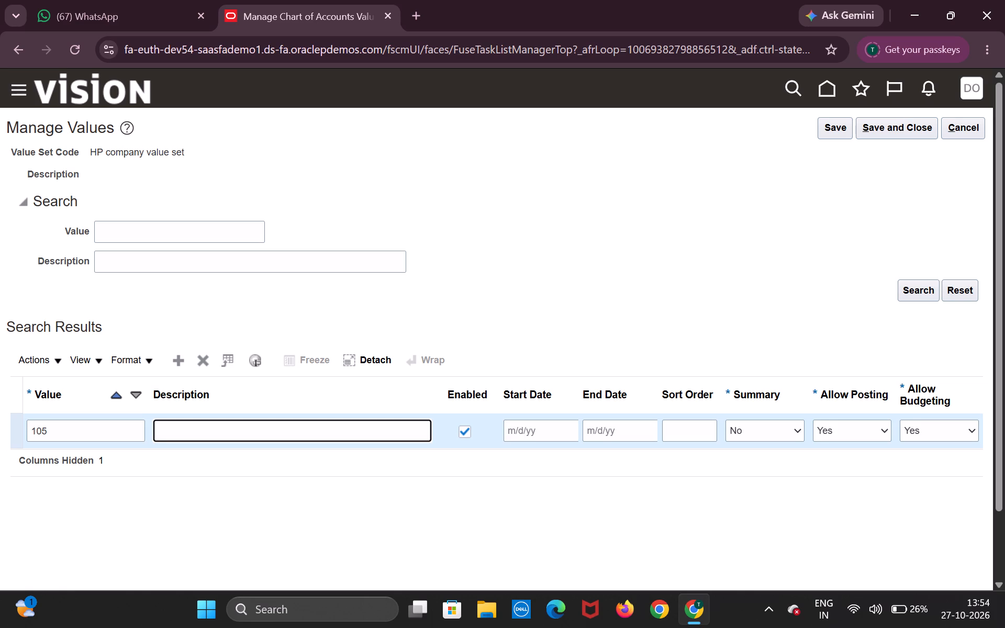
text(india)
click(888, 131)
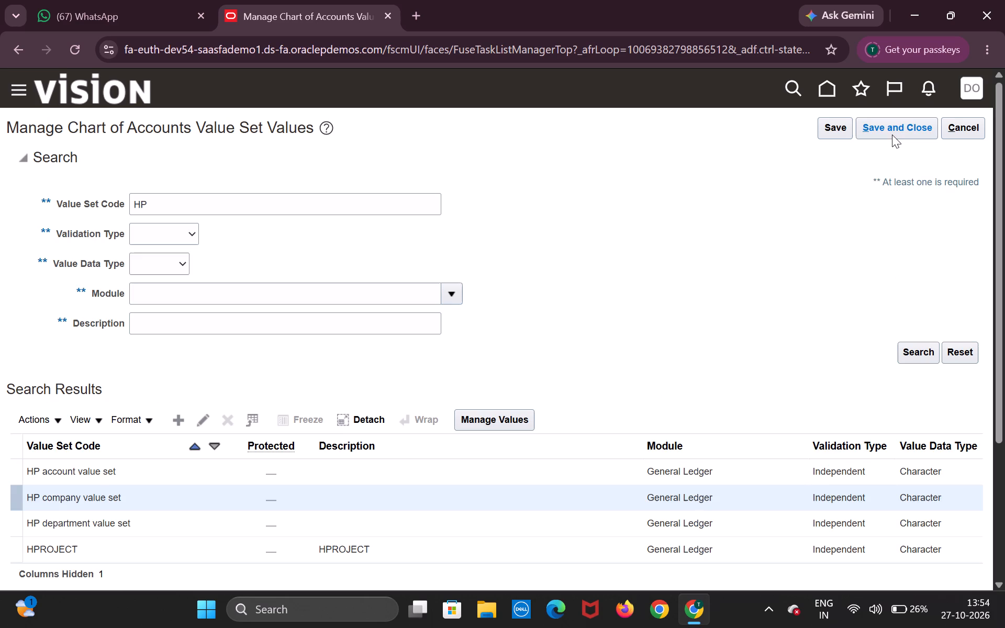
Open the values of the HP department value set and add value 0000 with description "default".
click(335, 522)
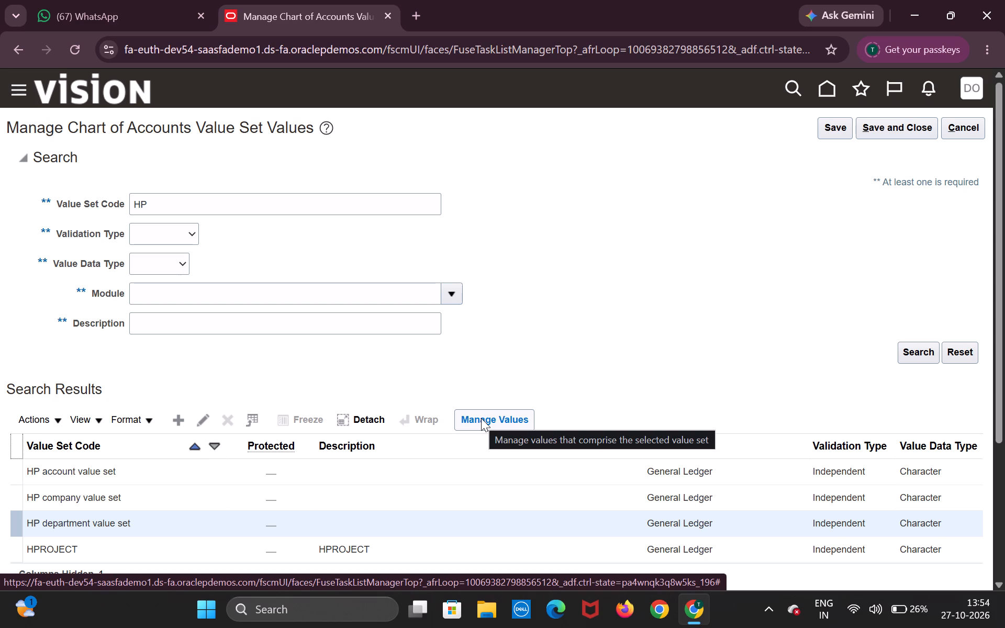
click(481, 418)
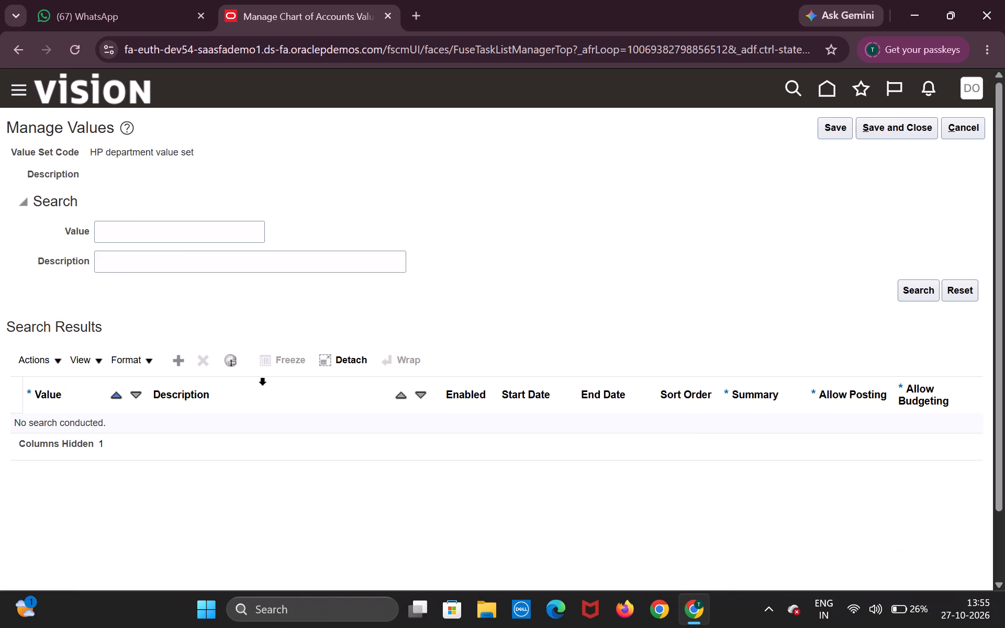
click(178, 363)
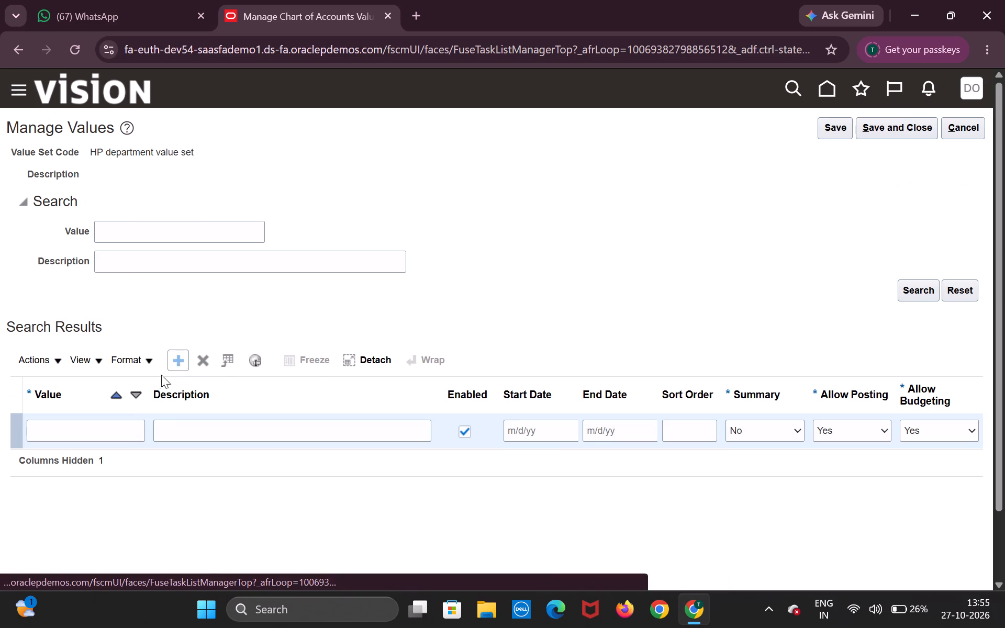
click(120, 436)
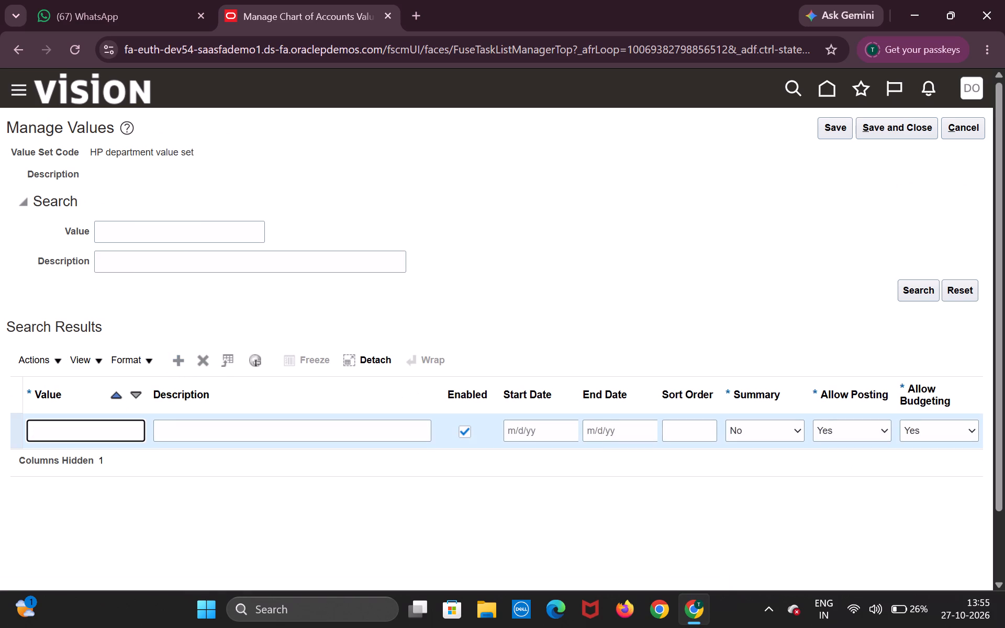
text(000)
key(0)
key(Tab)
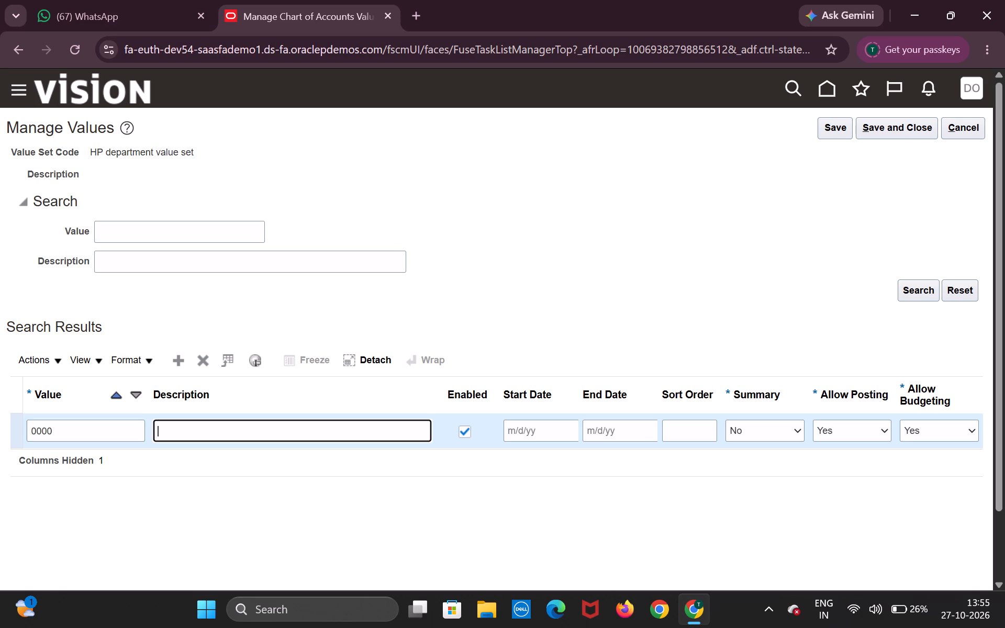
text(default)
Add value 0001 with description "finance" to the HP department value set.
click(178, 369)
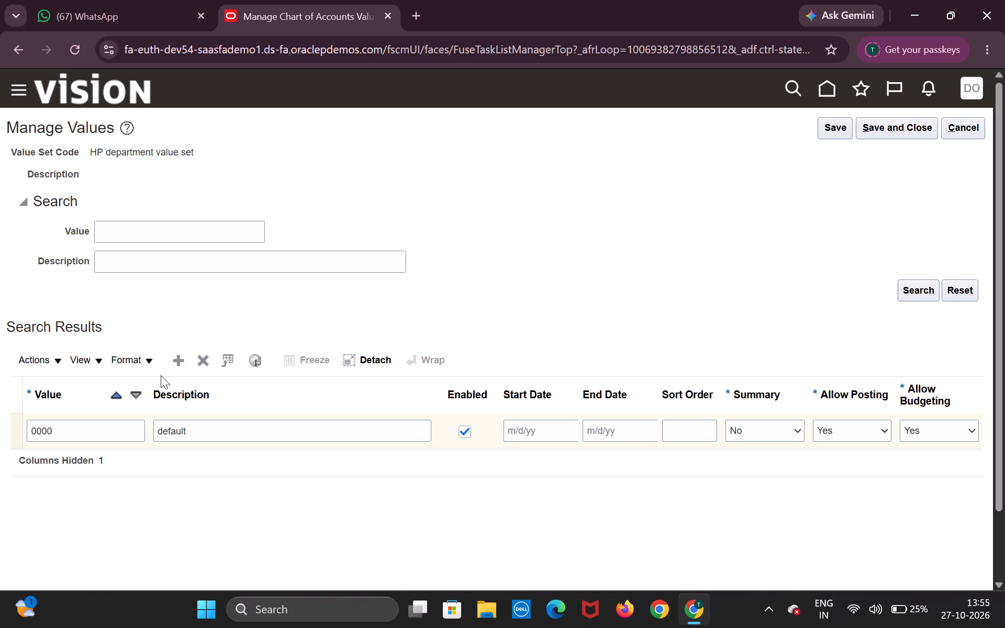
click(176, 362)
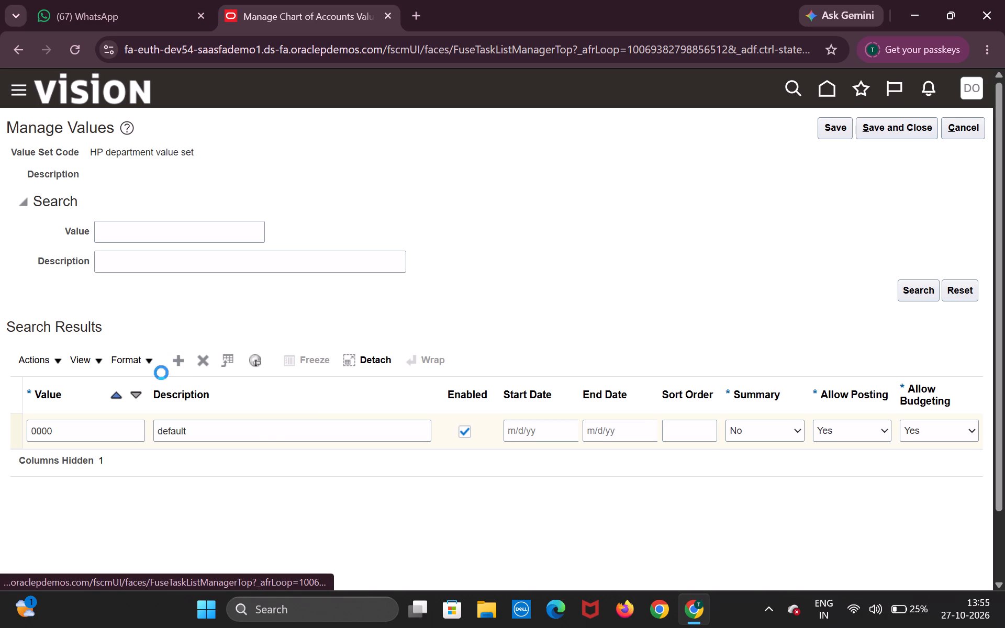
click(118, 428)
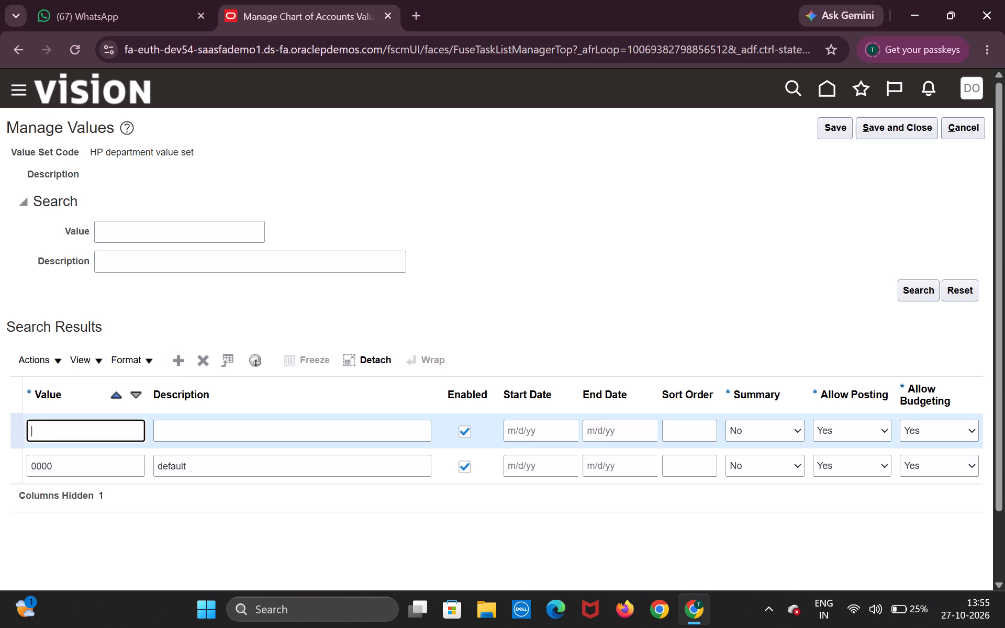
text(000)
key(1)
key(Tab)
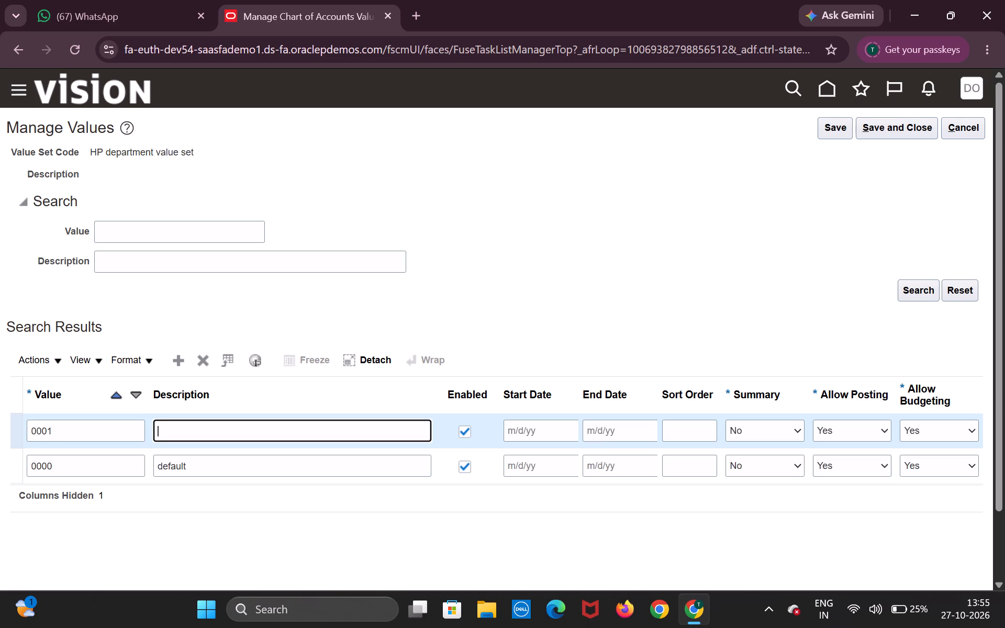
text(finance)
Add value 0002 with description "payments" to the HP department value set.
click(182, 351)
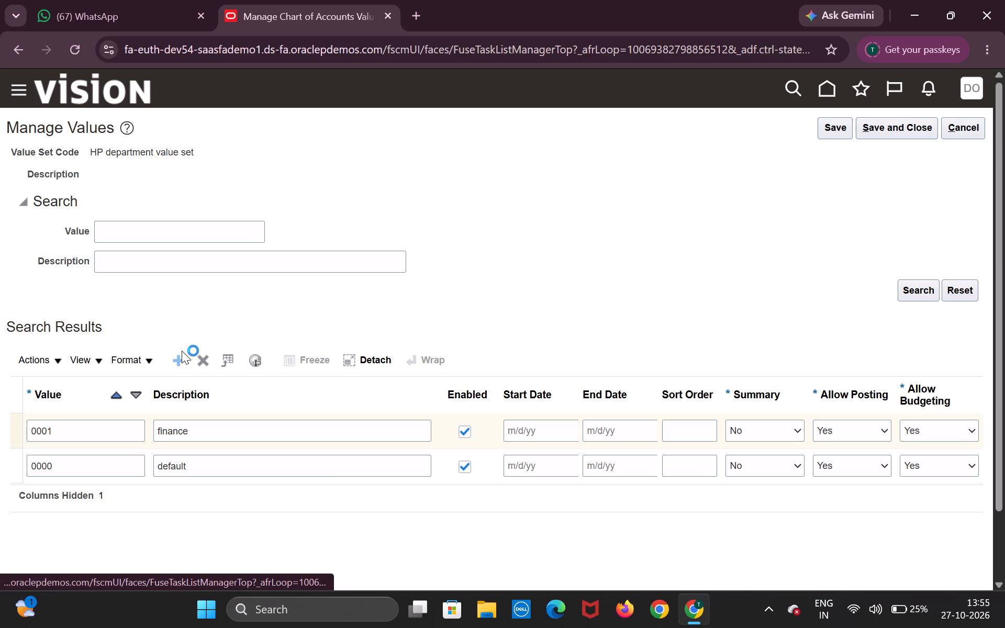
click(118, 432)
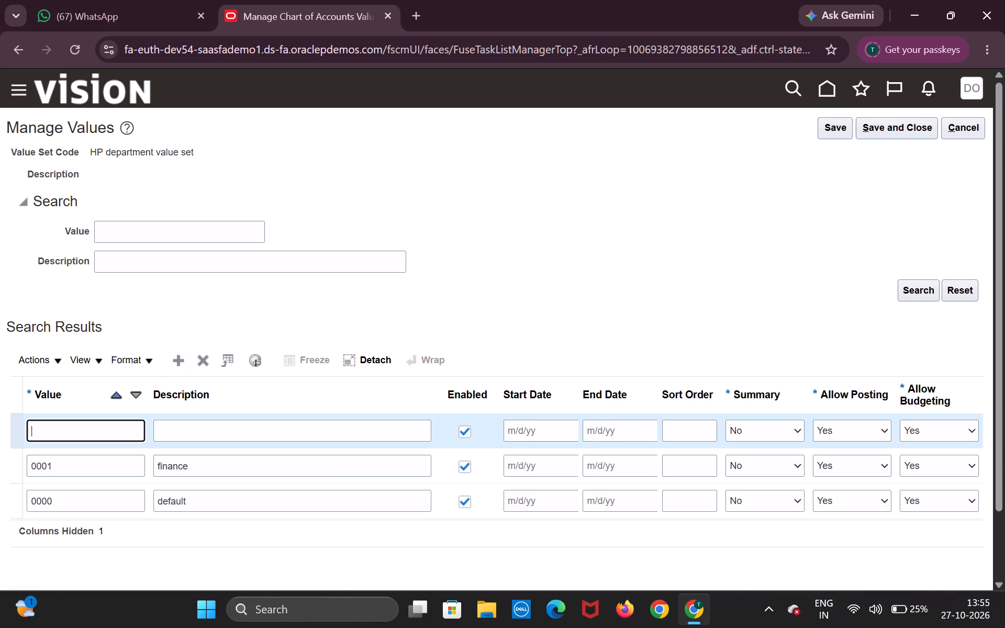
text(0002)
key(Tab)
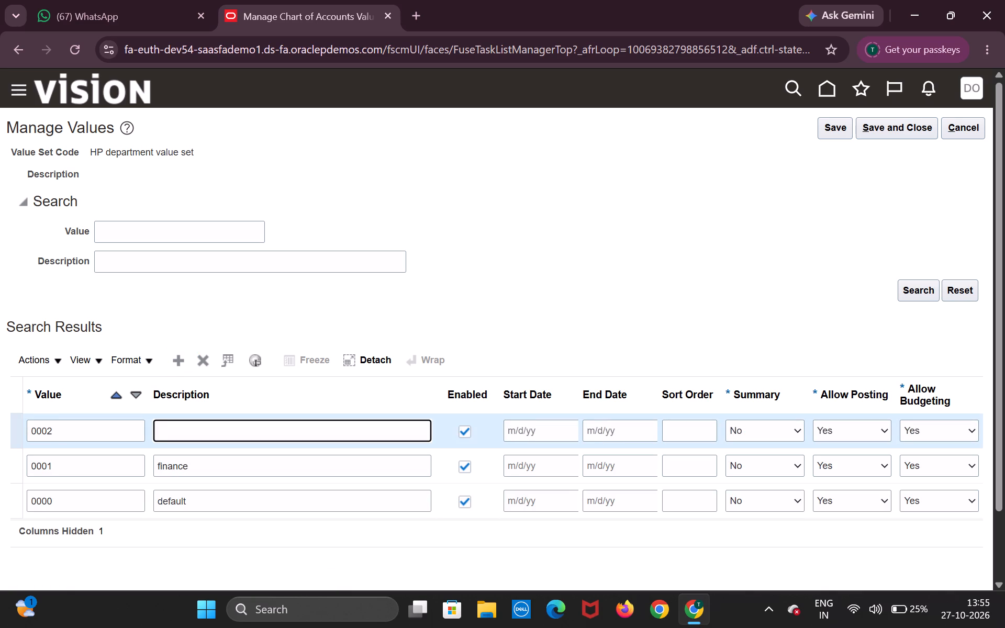
text(pa)
key(y)
key(m)
text(ents)
Add value 0003 with description "sales" to the HP department value set.
click(173, 359)
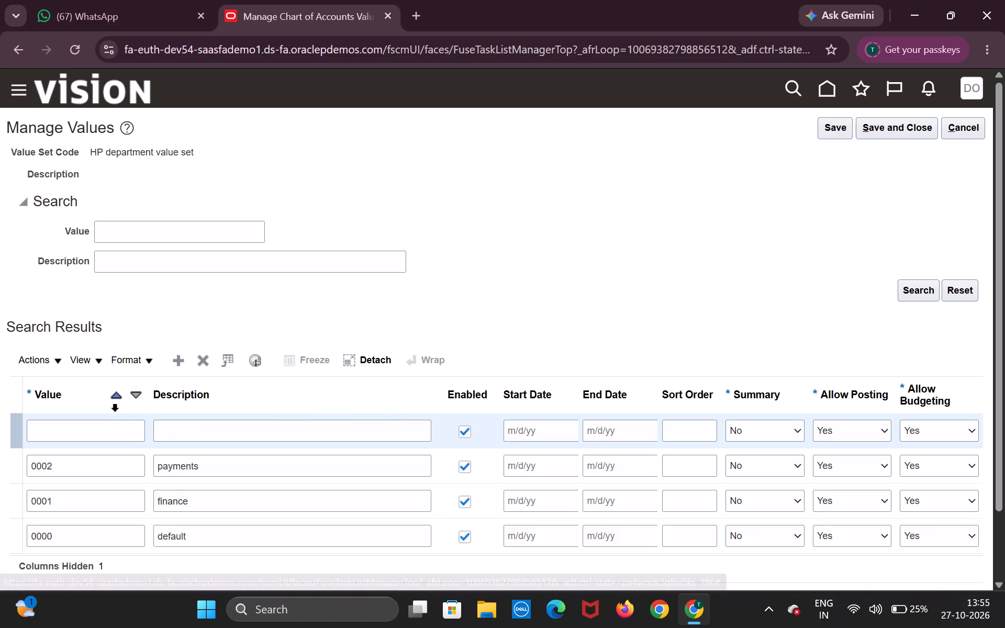
click(99, 431)
text(0003)
key(Tab)
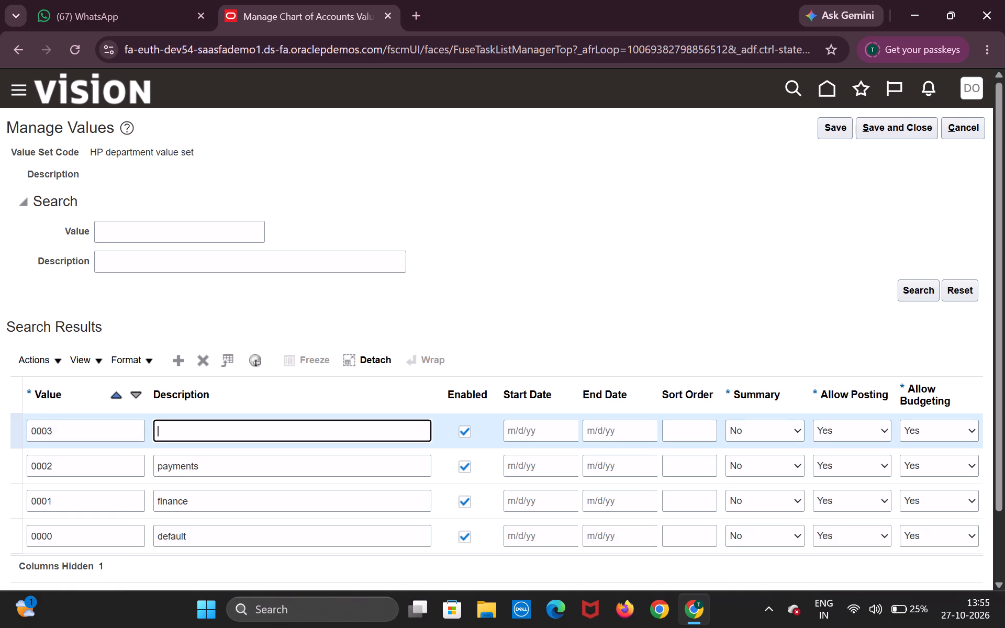
text(0004)
key(BackSpace)
key(BackSpace)
key(BackSpace)
key(BackSpace)
text(sakes)
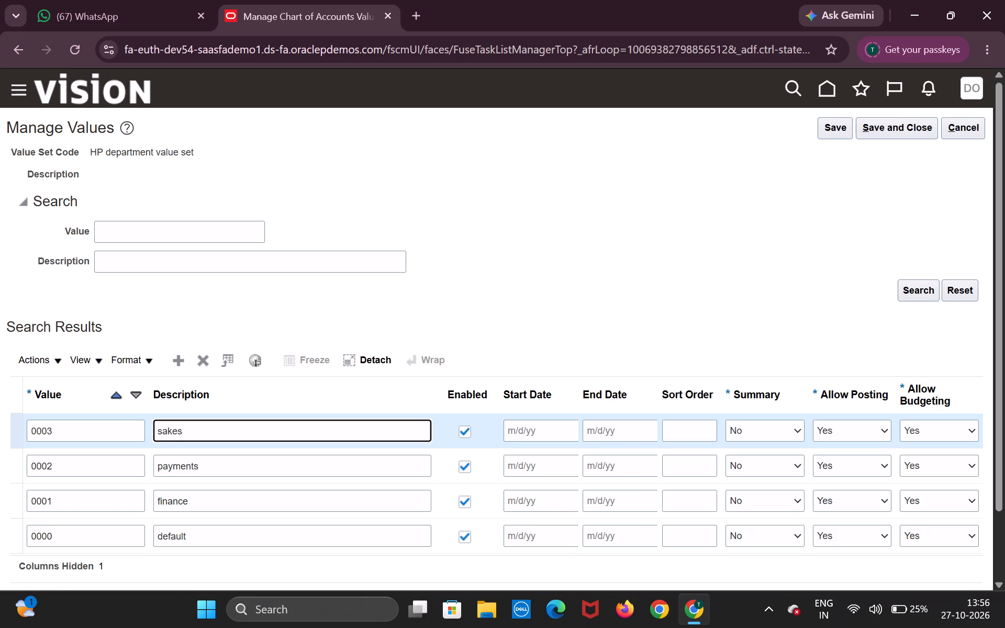
key(BackSpace)
key(BackSpace)
key(BackSpace)
text(les)
Add value 0004 with description "procurement" to the HP department value set, then save and close its values.
click(176, 371)
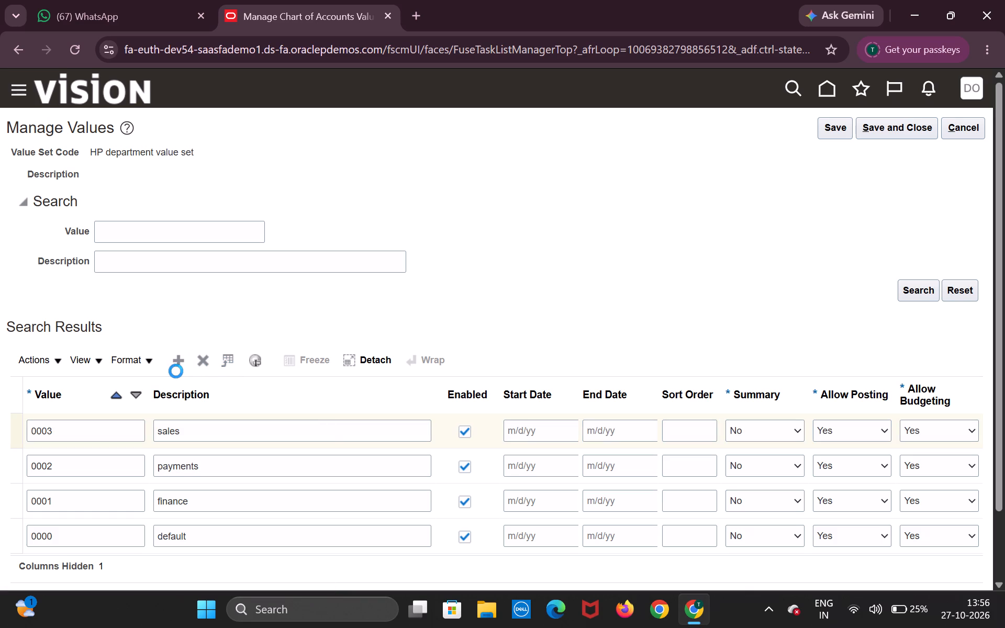
click(176, 367)
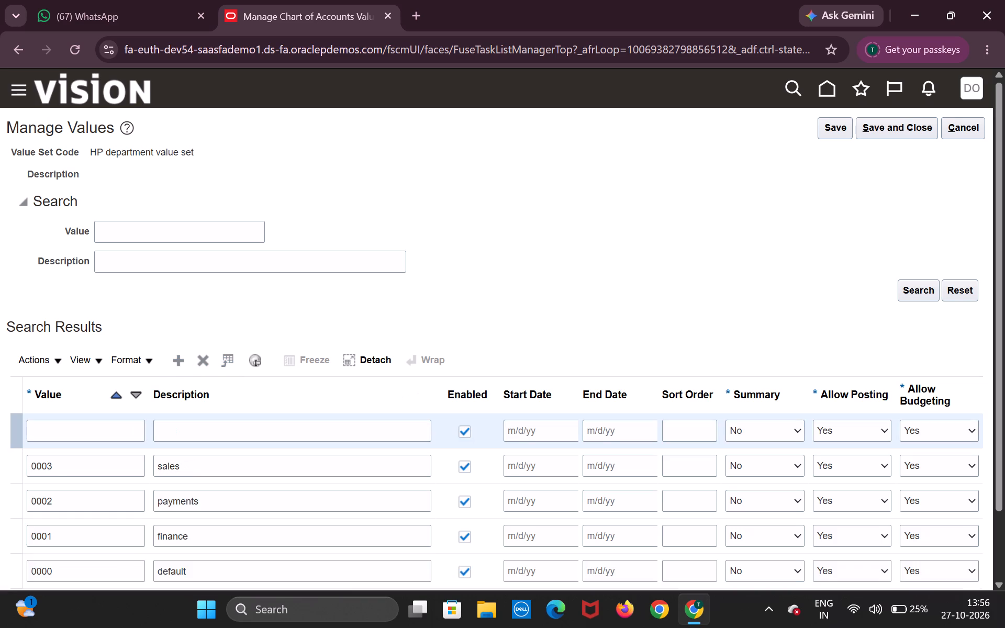
click(113, 426)
text(0004)
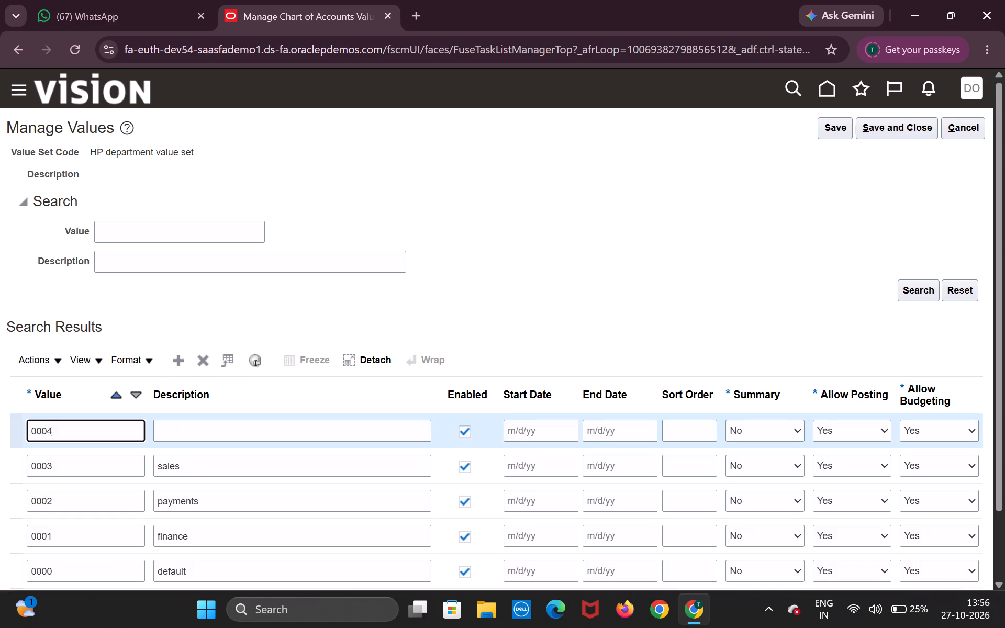
key(Tab)
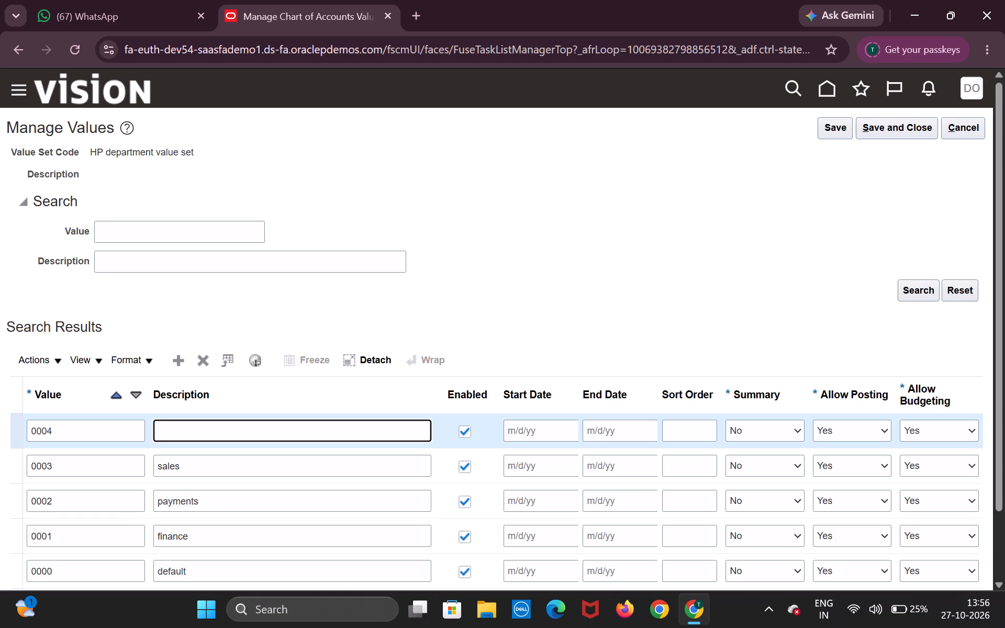
text(pro)
text(cu)
text(rem)
text(ent)
click(891, 128)
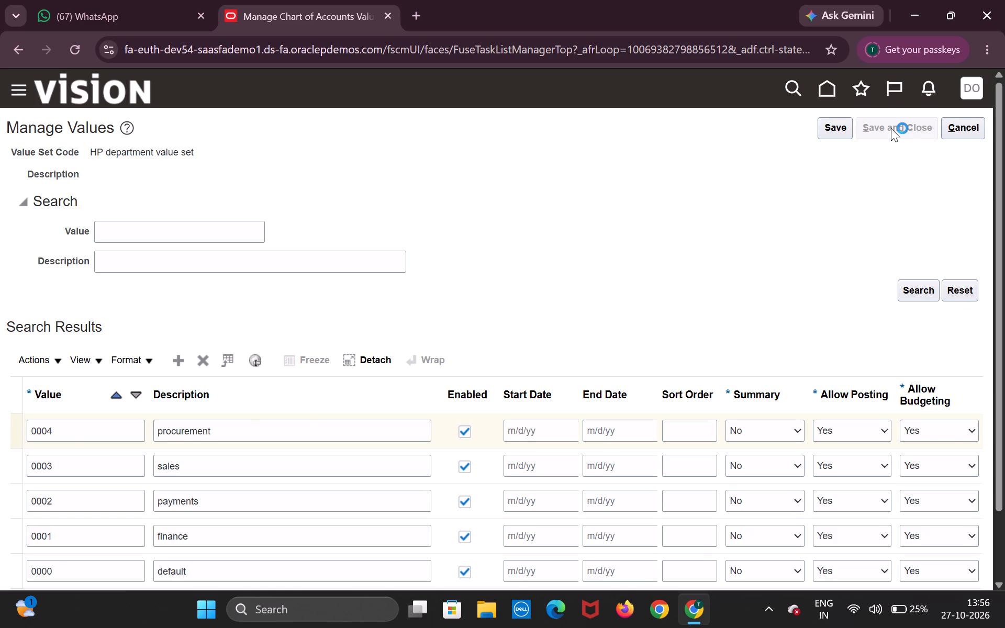
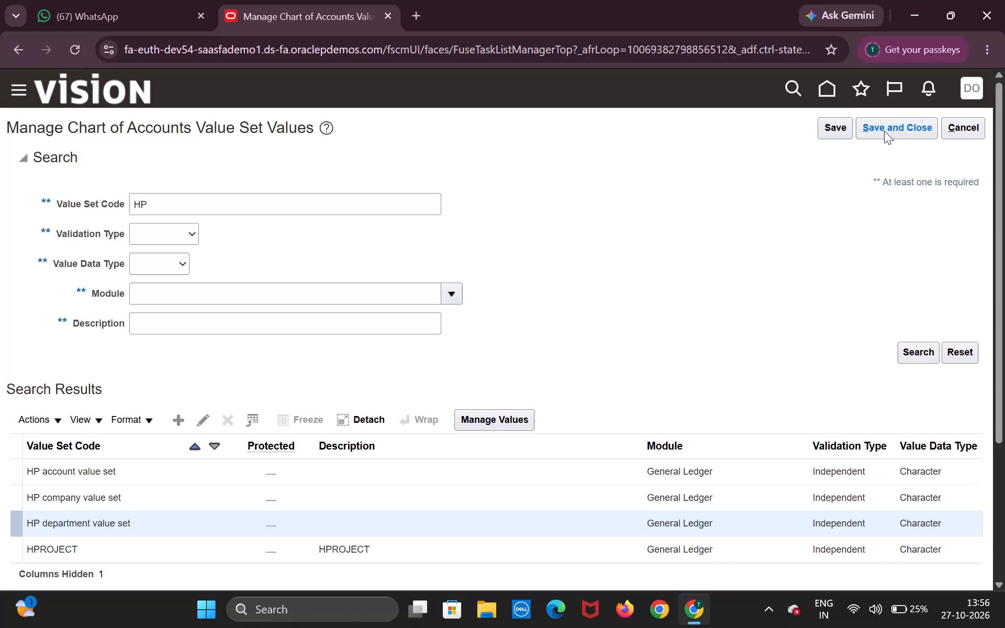
Save and close the Manage Chart of Accounts Value Set Values page.
scroll(802, 249, down, 12)
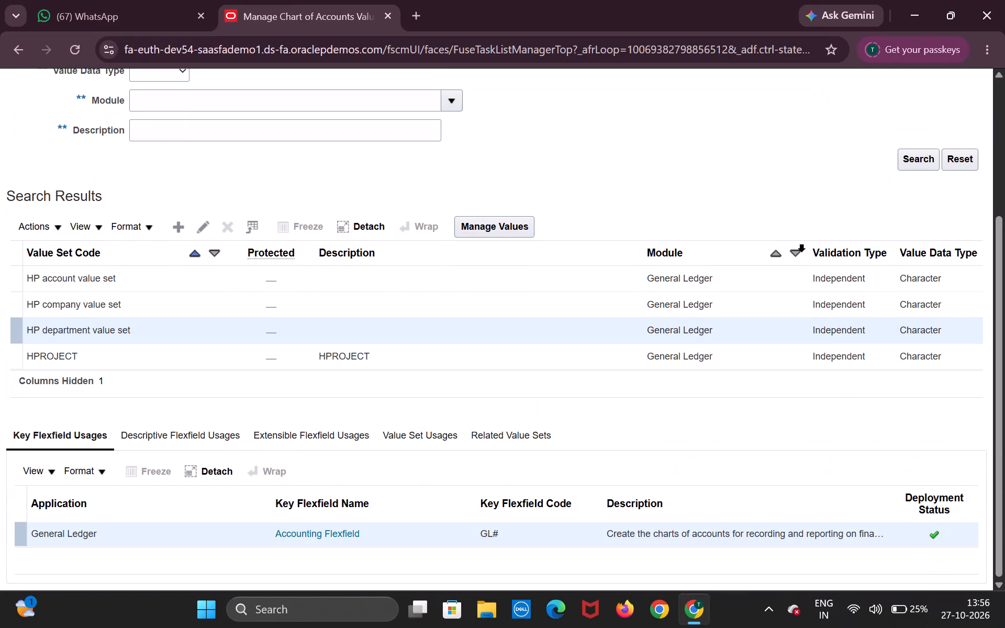
scroll(801, 248, up, 8)
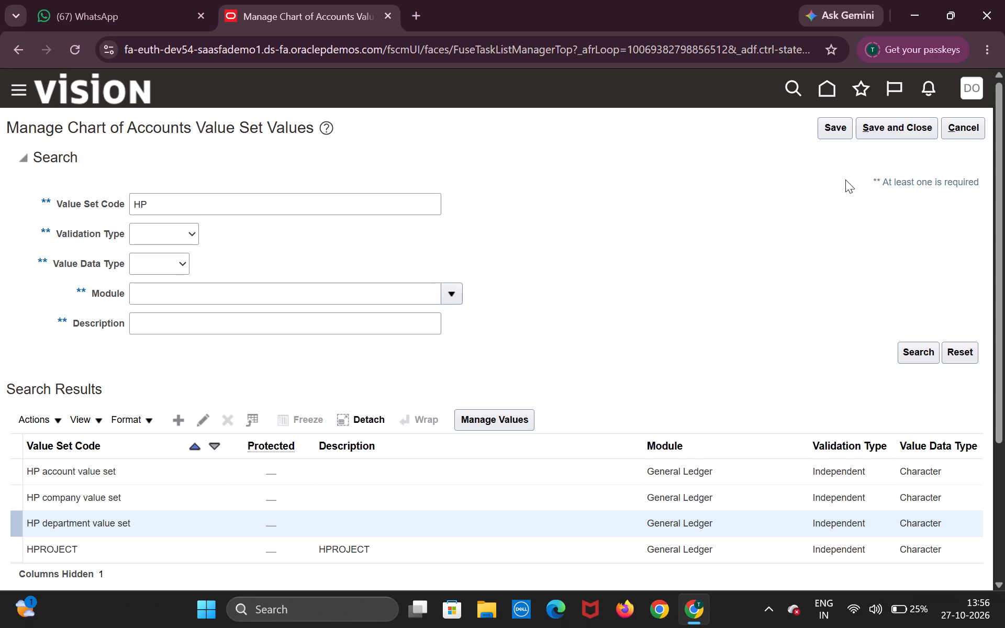
click(883, 120)
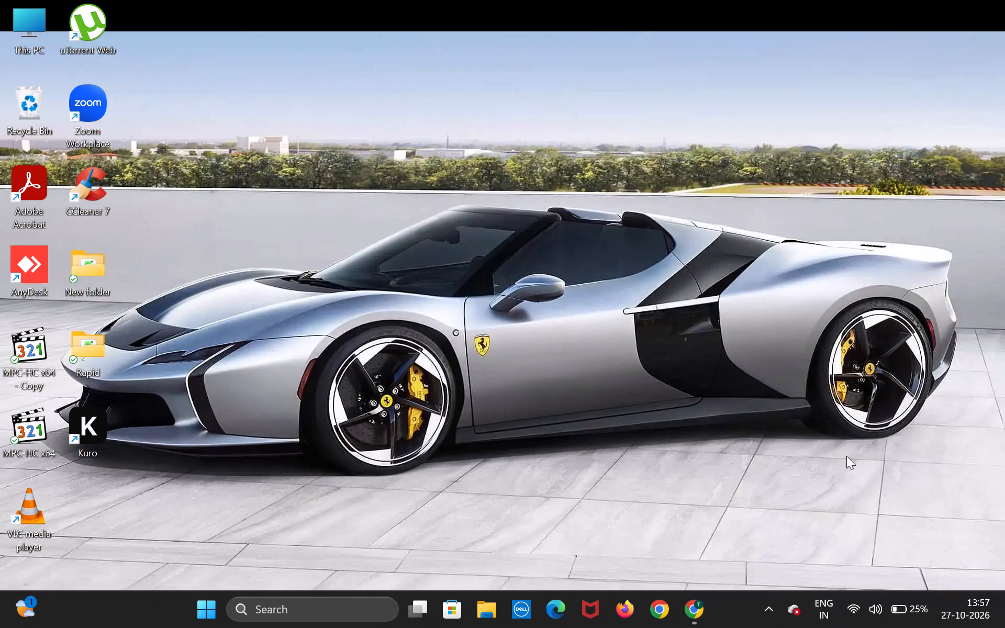
Switch to File Explorer and open the New Volume (D:) drive from This PC.
click(58, 57)
double_click(31, 44)
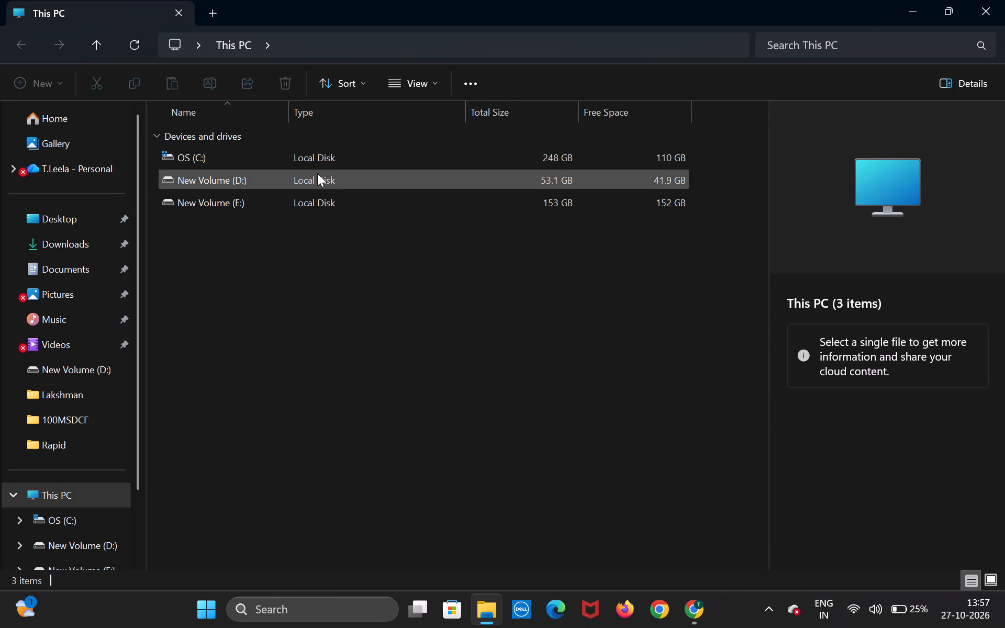
double_click(317, 173)
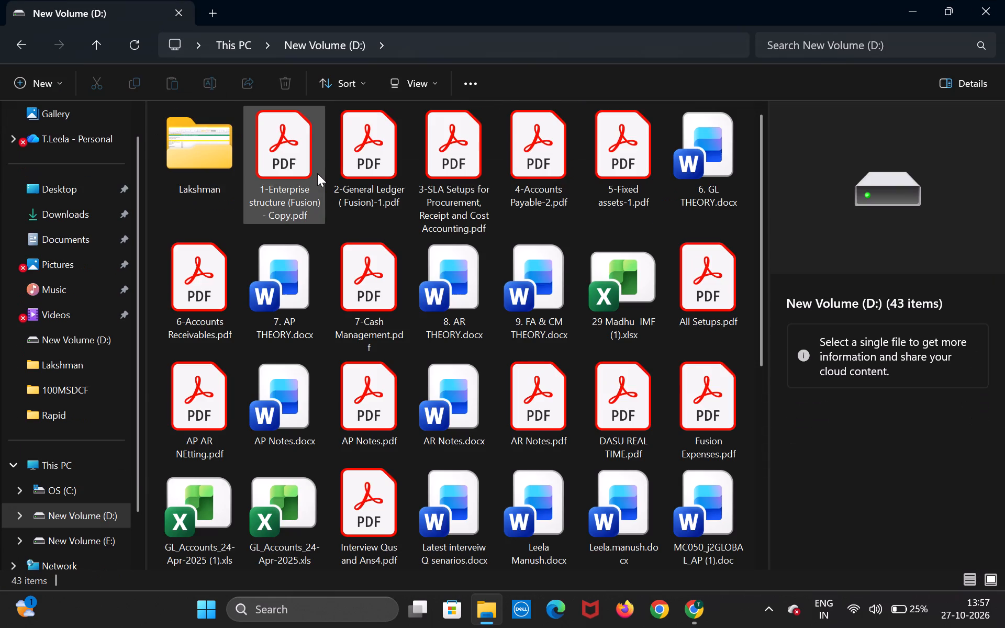
Look through the drive's files for the General Ledger reference and open "2-General Ledger ( Fusion)-1.pdf".
scroll(430, 222, down, 8)
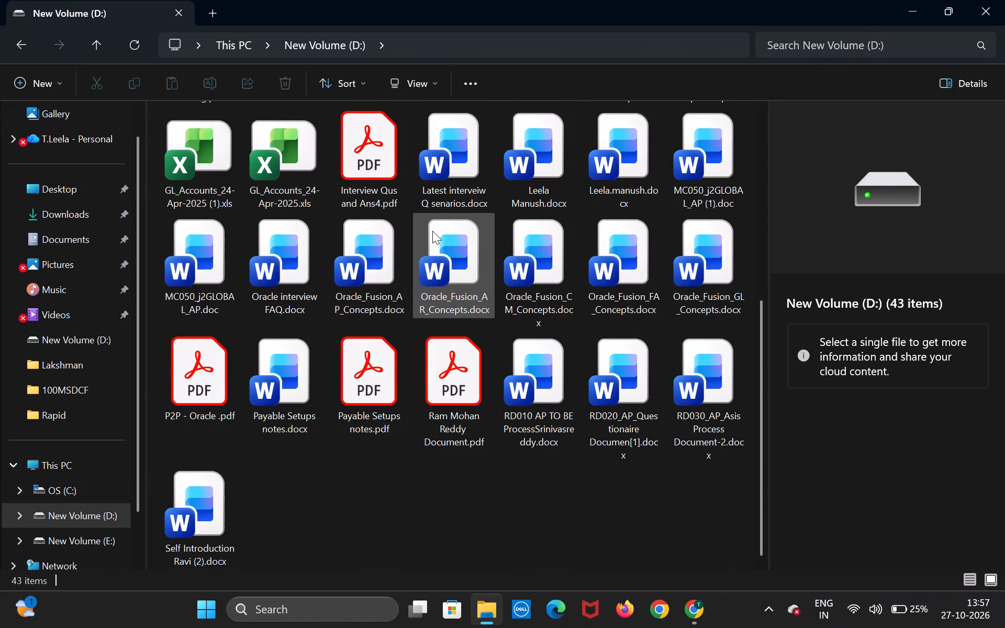
scroll(432, 231, down, 1)
scroll(433, 231, up, 8)
scroll(436, 231, down, 7)
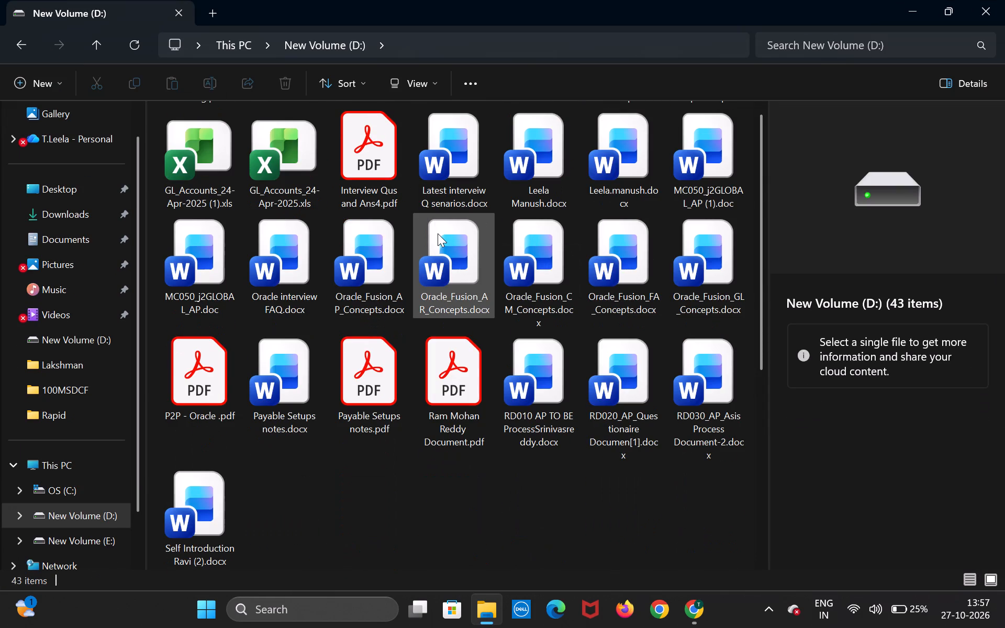
scroll(439, 233, down, 1)
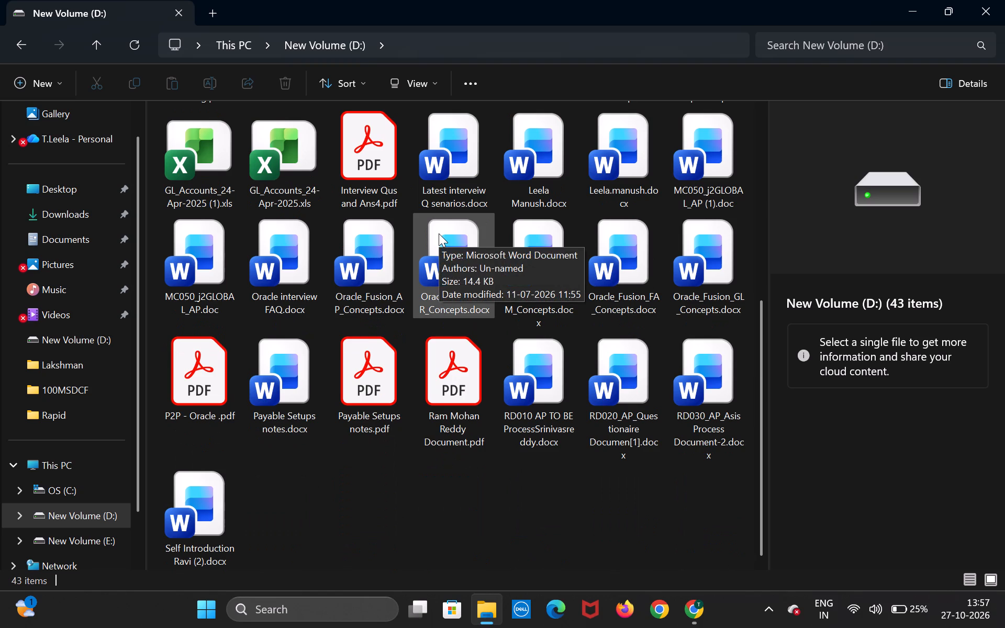
scroll(439, 233, up, 7)
scroll(446, 231, down, 7)
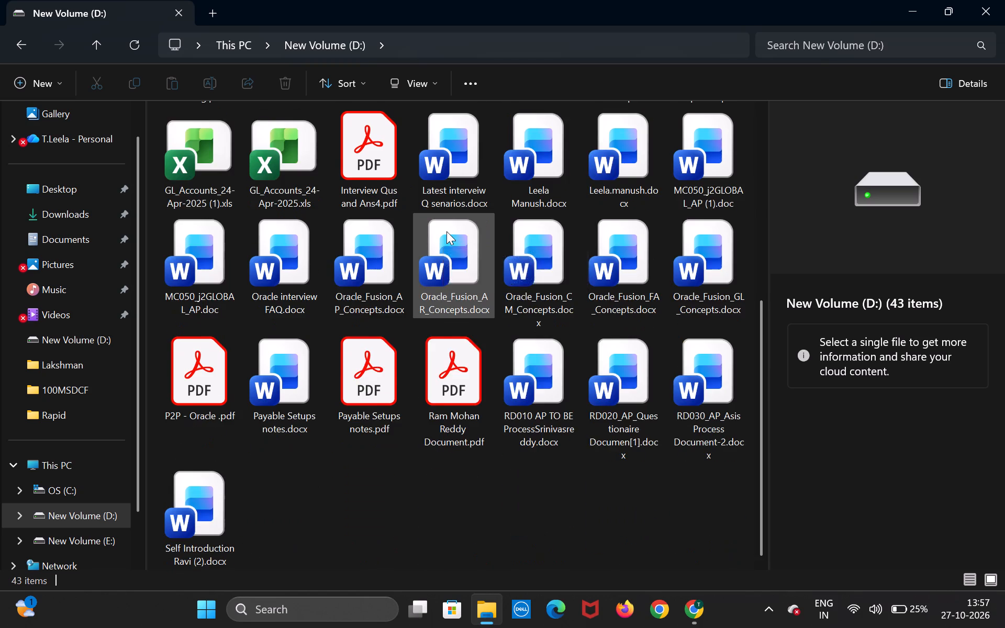
scroll(446, 231, up, 8)
scroll(450, 231, down, 7)
scroll(450, 231, up, 7)
scroll(451, 231, down, 7)
scroll(451, 231, up, 7)
scroll(453, 231, down, 7)
scroll(453, 231, up, 7)
scroll(455, 231, down, 7)
scroll(456, 232, up, 6)
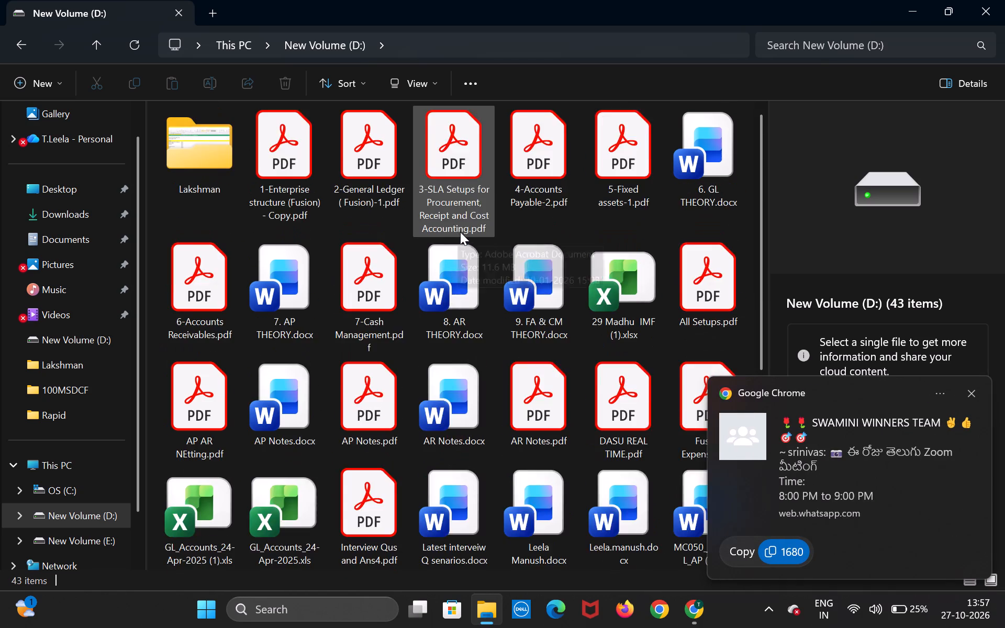
scroll(460, 232, up, 1)
scroll(461, 231, down, 7)
scroll(462, 232, up, 10)
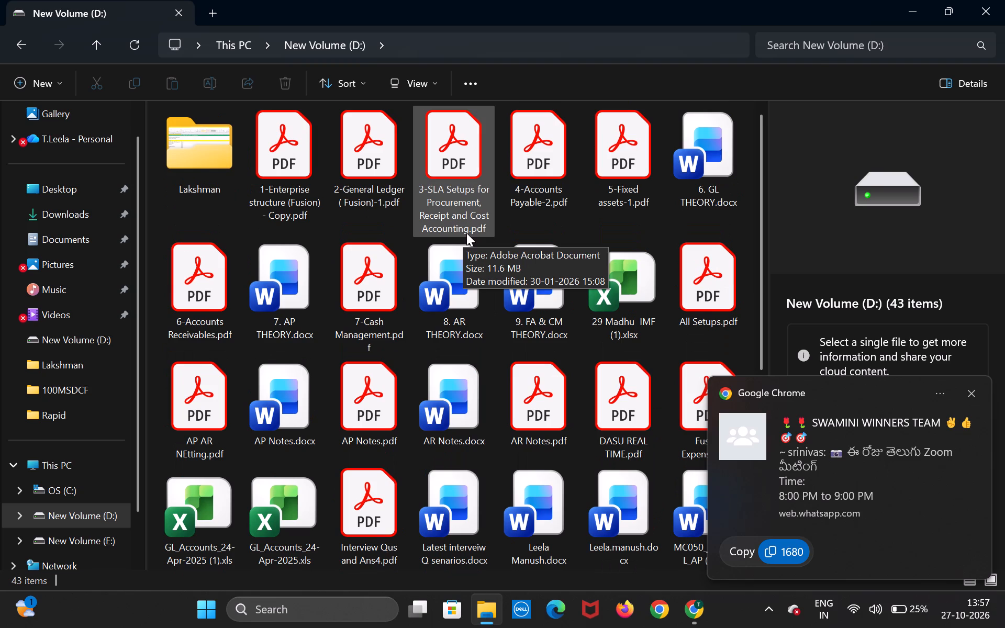
double_click(398, 194)
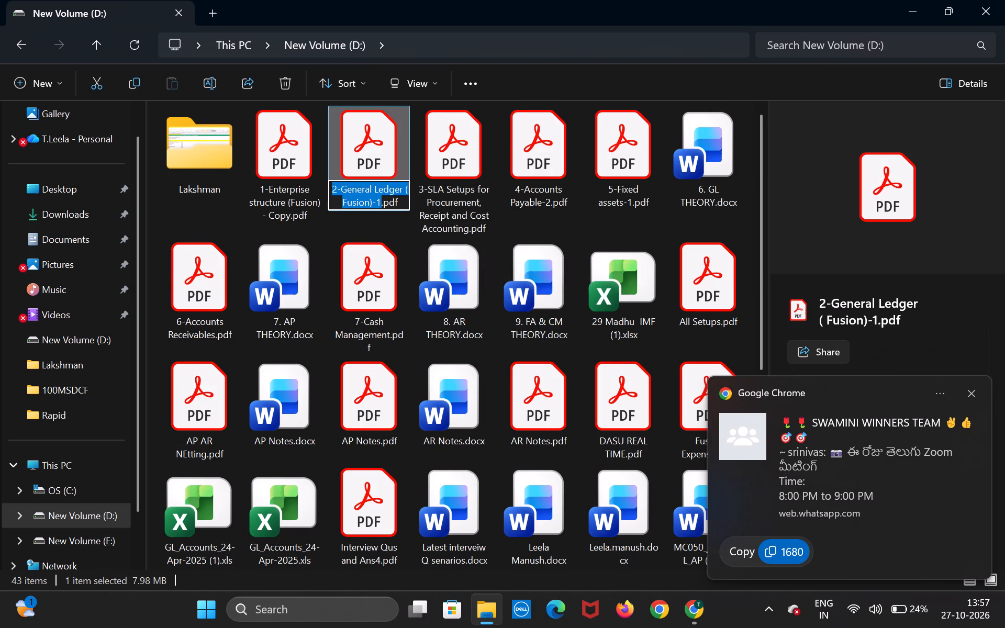
click(401, 153)
double_click(401, 153)
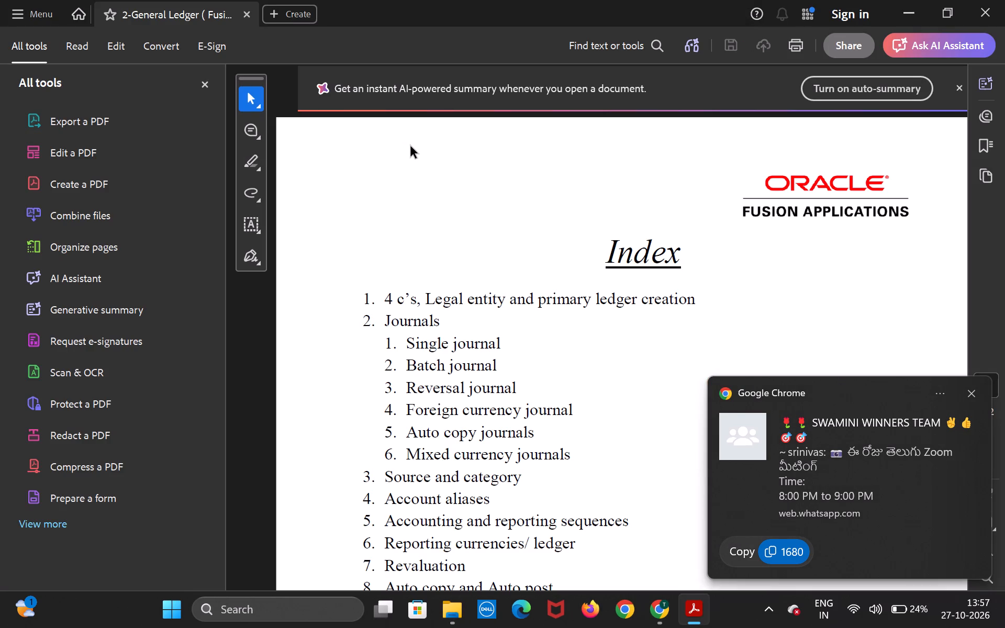
Review the General Ledger guide's index and its sections on user types, user creation and the roles to add.
click(976, 401)
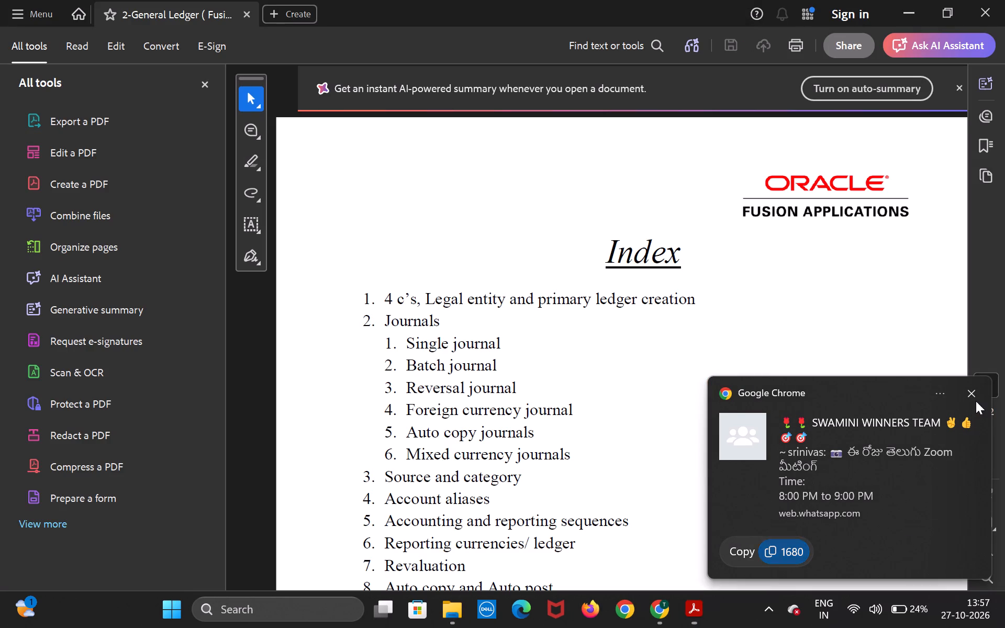
scroll(891, 376, down, 8)
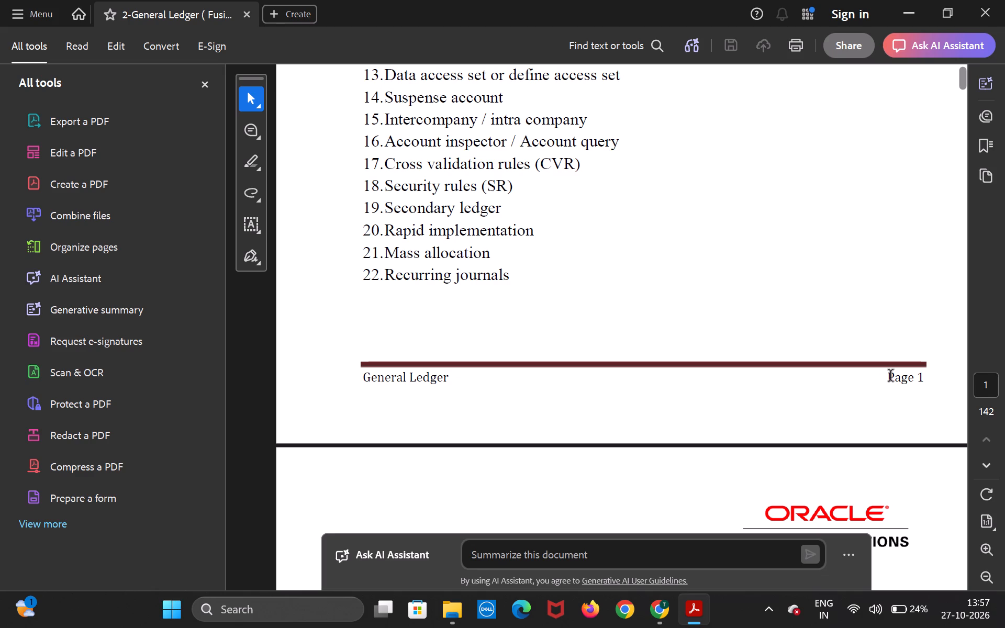
scroll(891, 376, up, 1)
scroll(891, 376, down, 1)
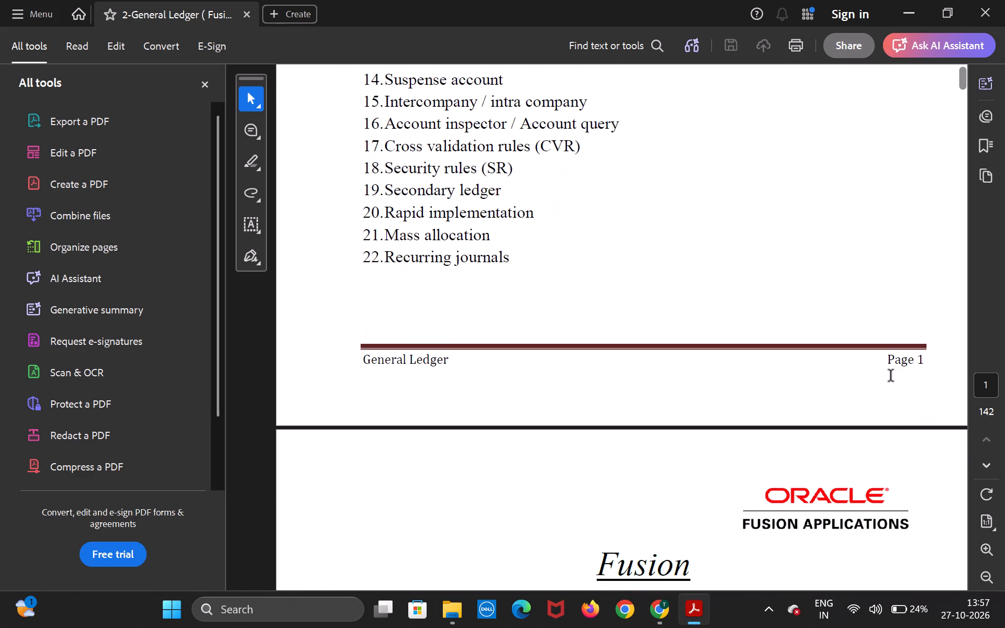
scroll(891, 376, down, 3)
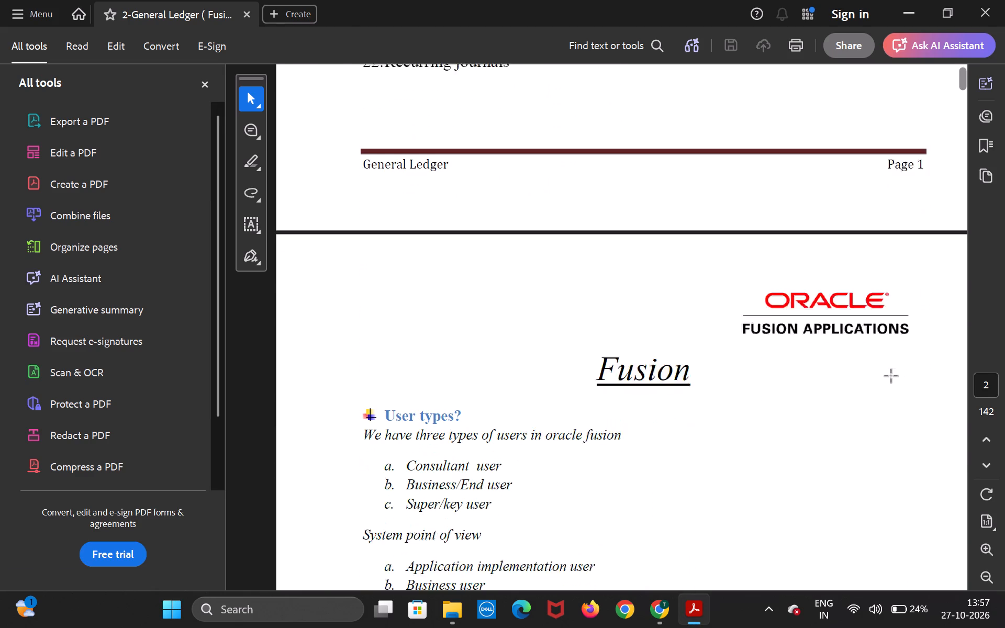
scroll(891, 376, down, 2)
scroll(891, 376, up, 1)
scroll(891, 376, down, 1)
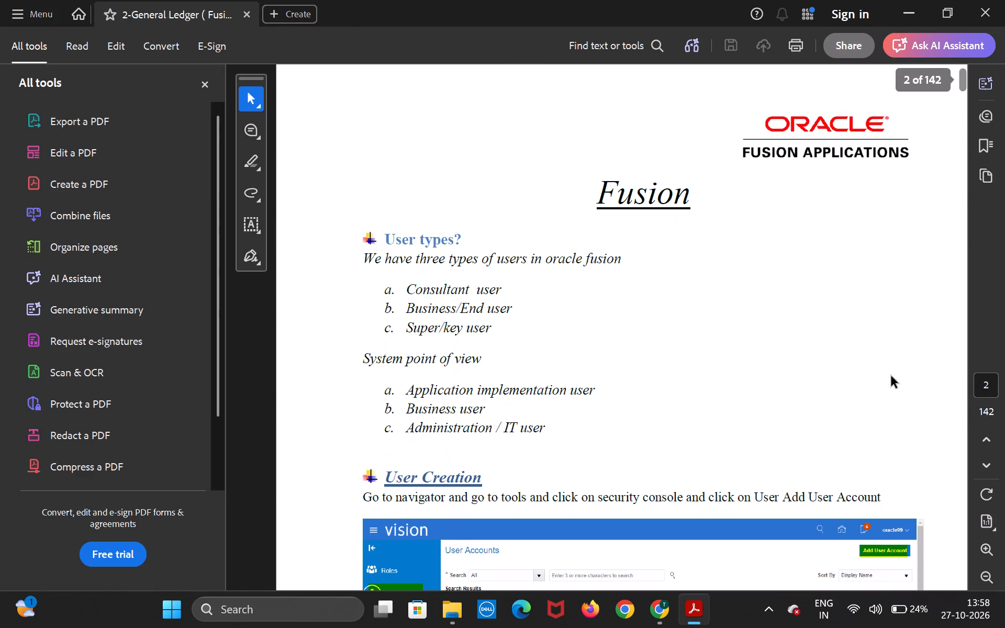
scroll(891, 376, down, 3)
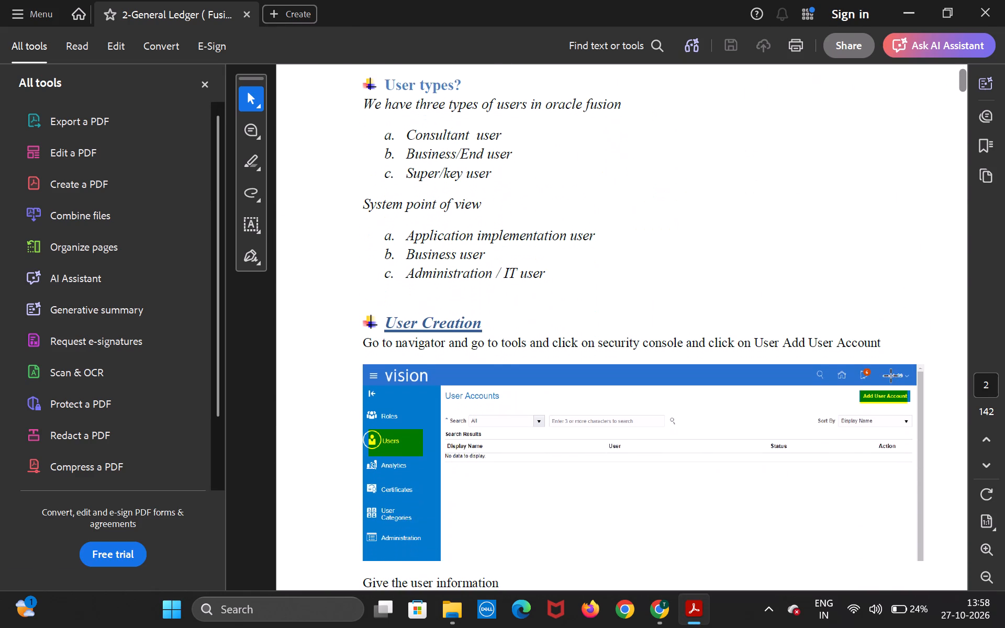
scroll(891, 376, down, 1)
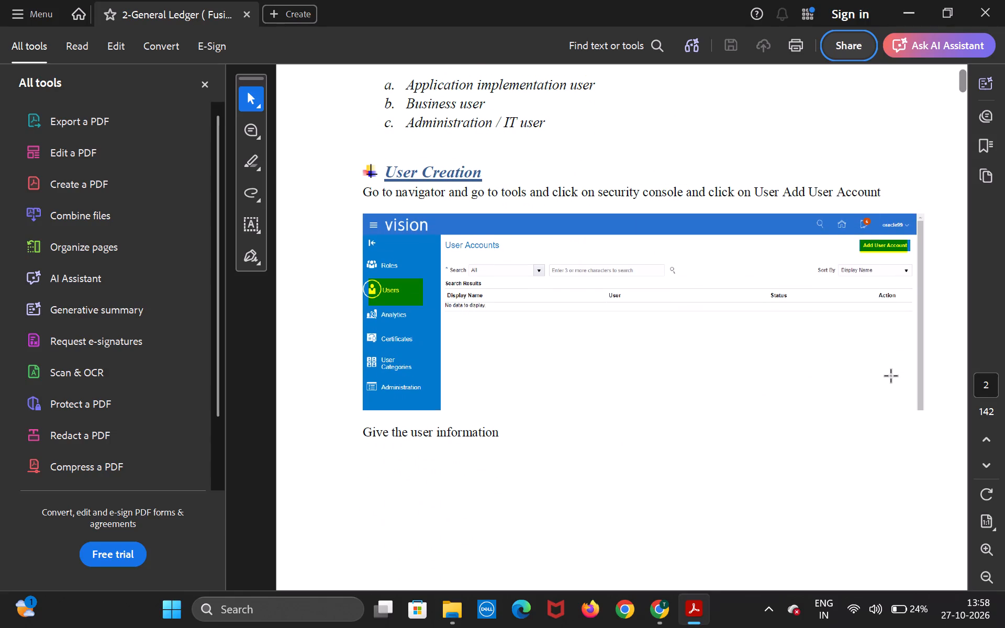
scroll(891, 376, down, 2)
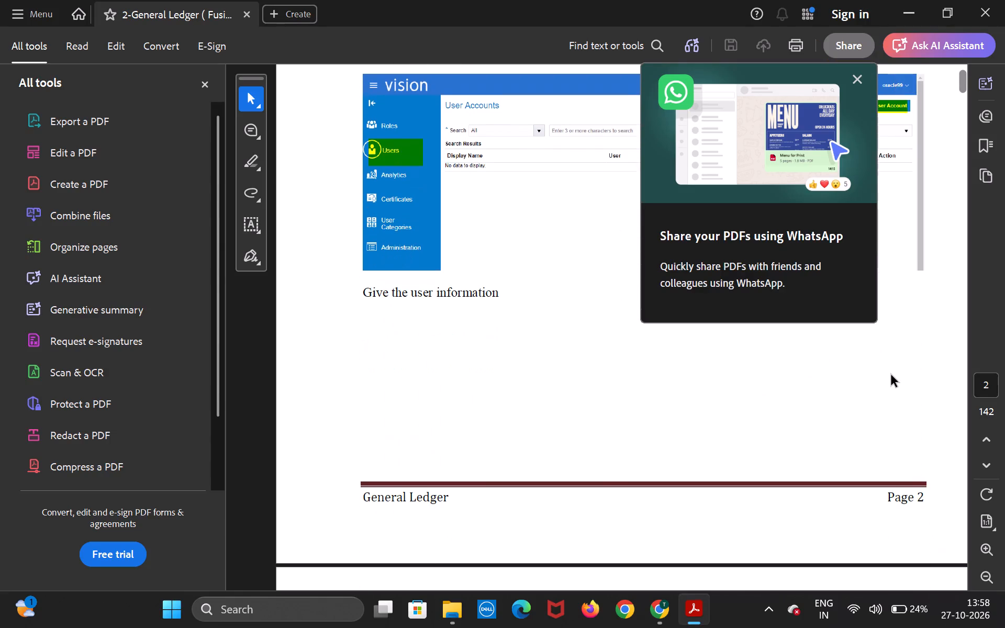
scroll(891, 375, down, 5)
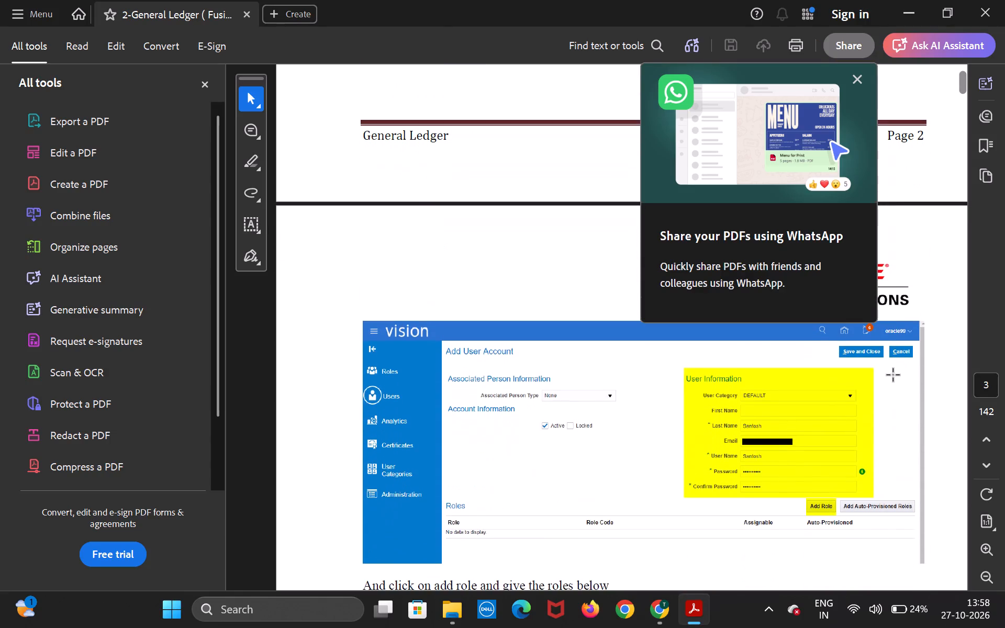
scroll(894, 374, down, 5)
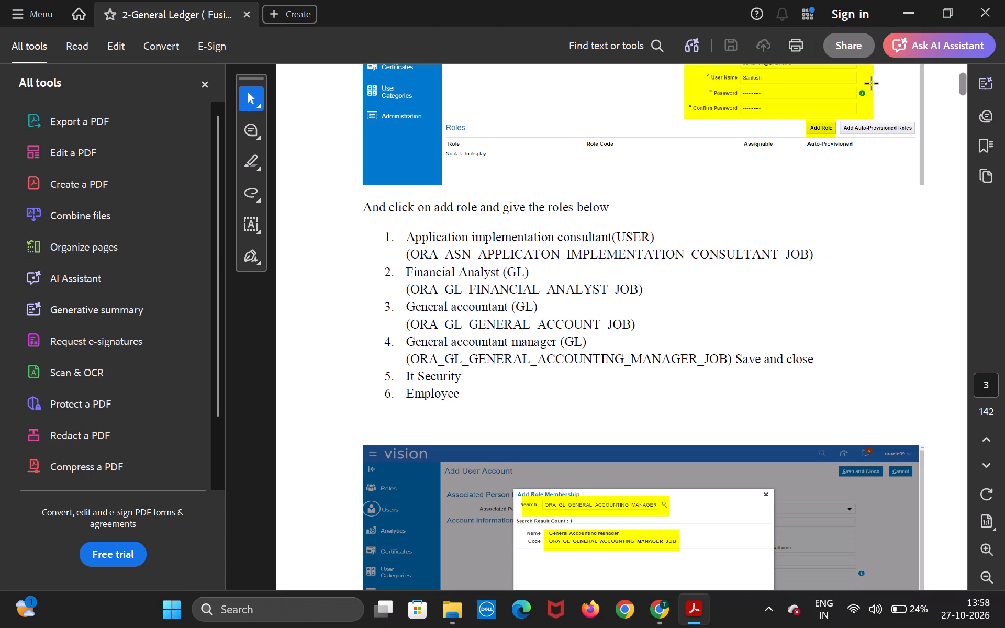
click(857, 54)
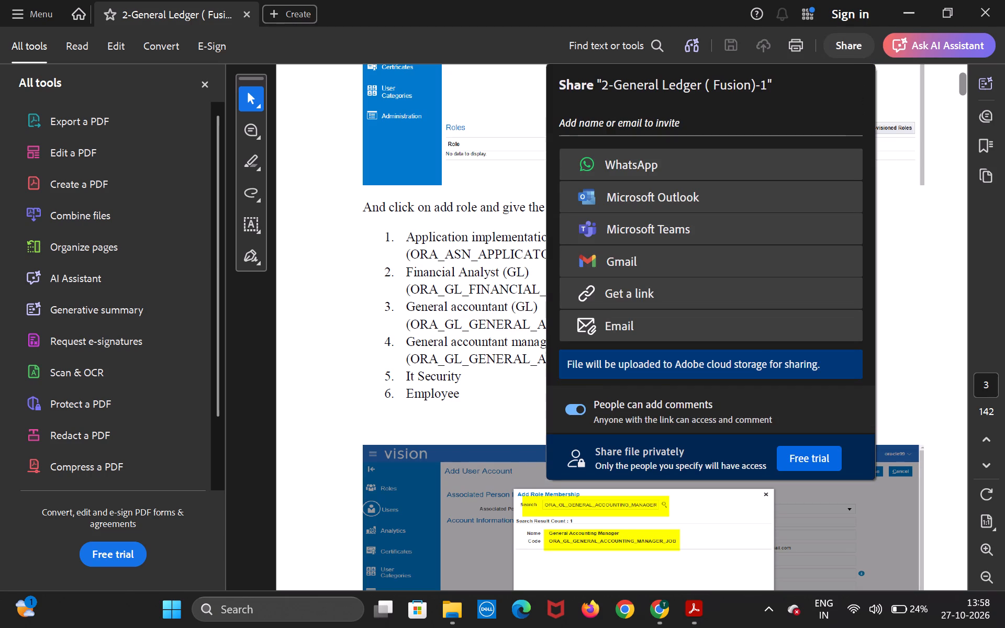
click(915, 223)
Look through the guide's 4 C's and chart of accounts setup instructions, up to the Manage Parent and child hierarchy section.
scroll(910, 220, down, 7)
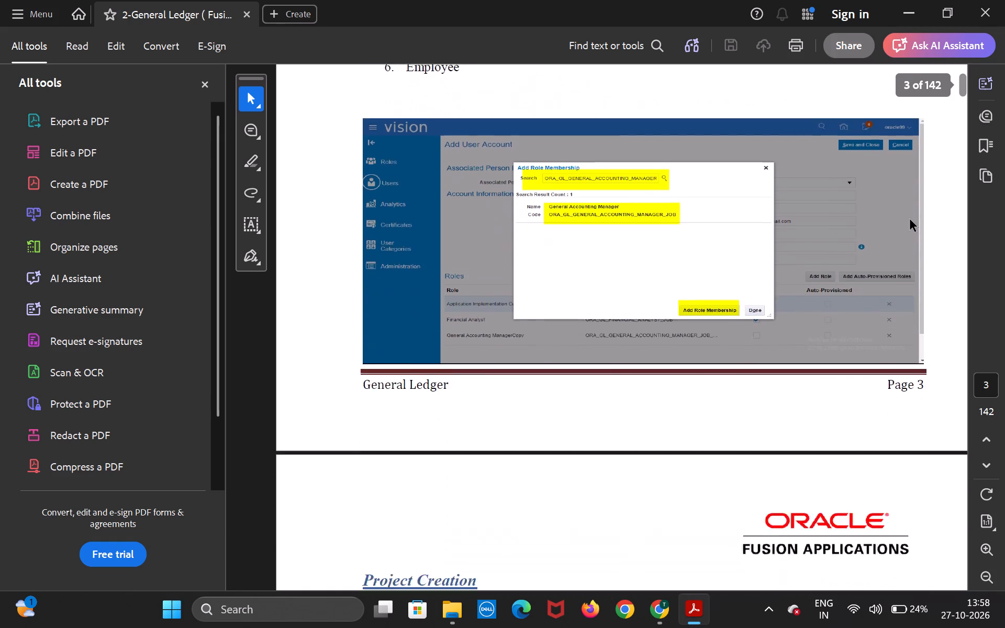
scroll(910, 220, down, 18)
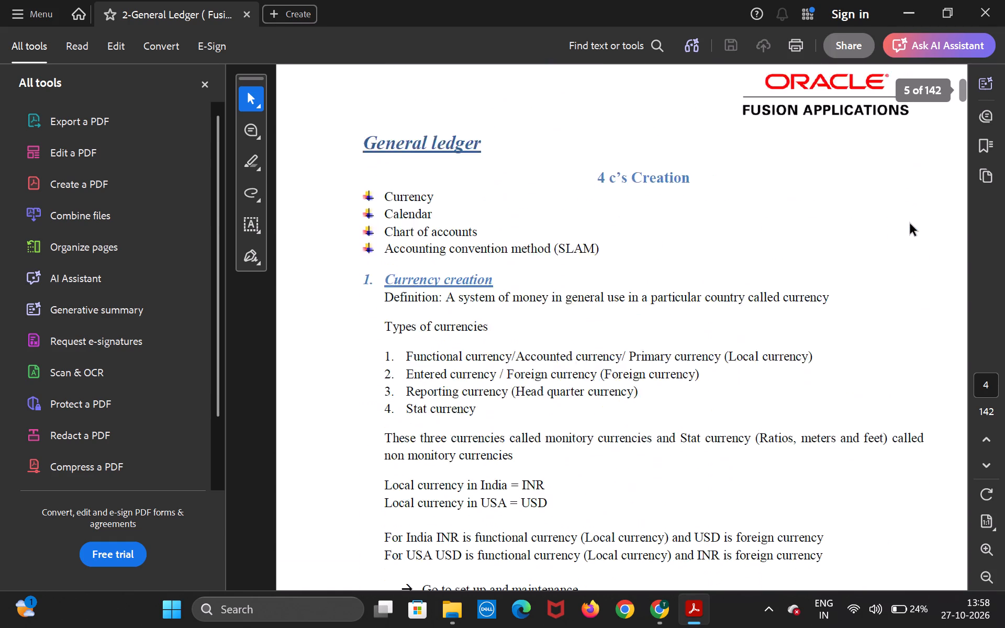
scroll(910, 224, down, 19)
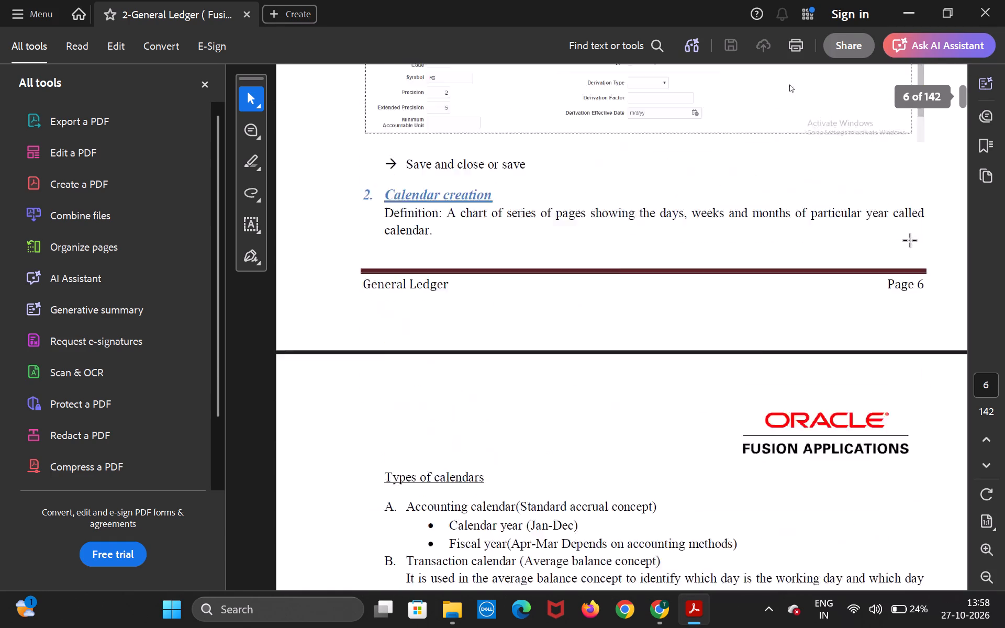
scroll(911, 241, down, 18)
scroll(919, 252, down, 6)
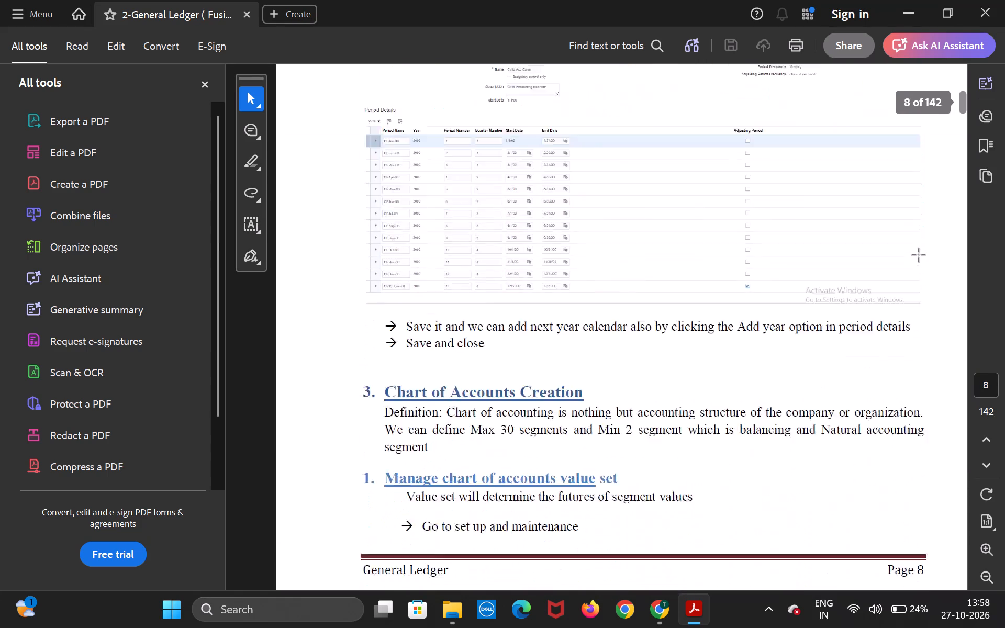
scroll(919, 255, down, 17)
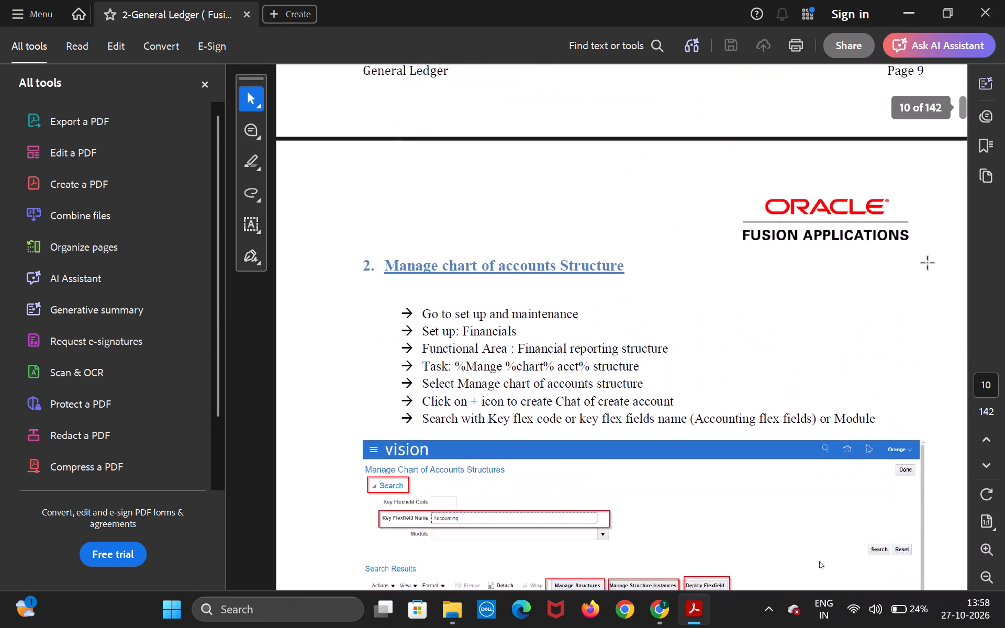
scroll(928, 263, down, 6)
scroll(929, 268, up, 1)
scroll(931, 268, down, 10)
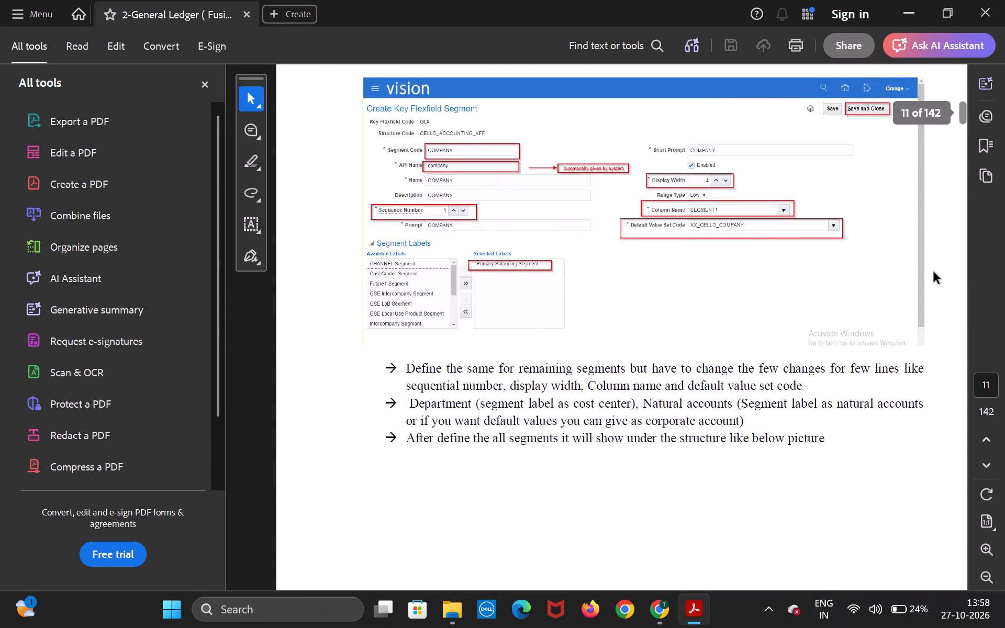
scroll(934, 272, down, 19)
scroll(936, 278, down, 4)
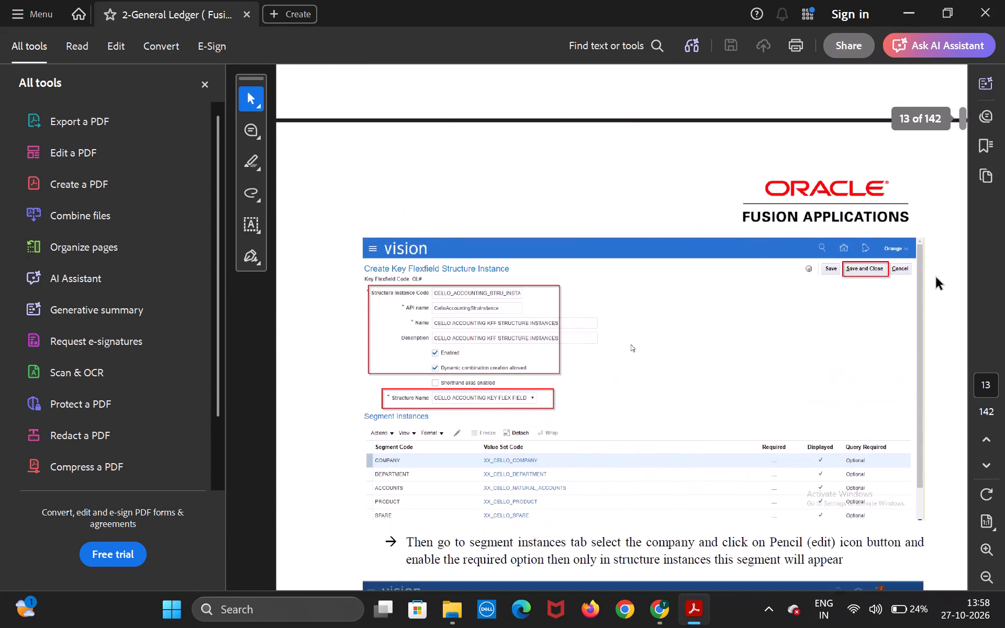
scroll(936, 278, down, 15)
scroll(942, 280, down, 9)
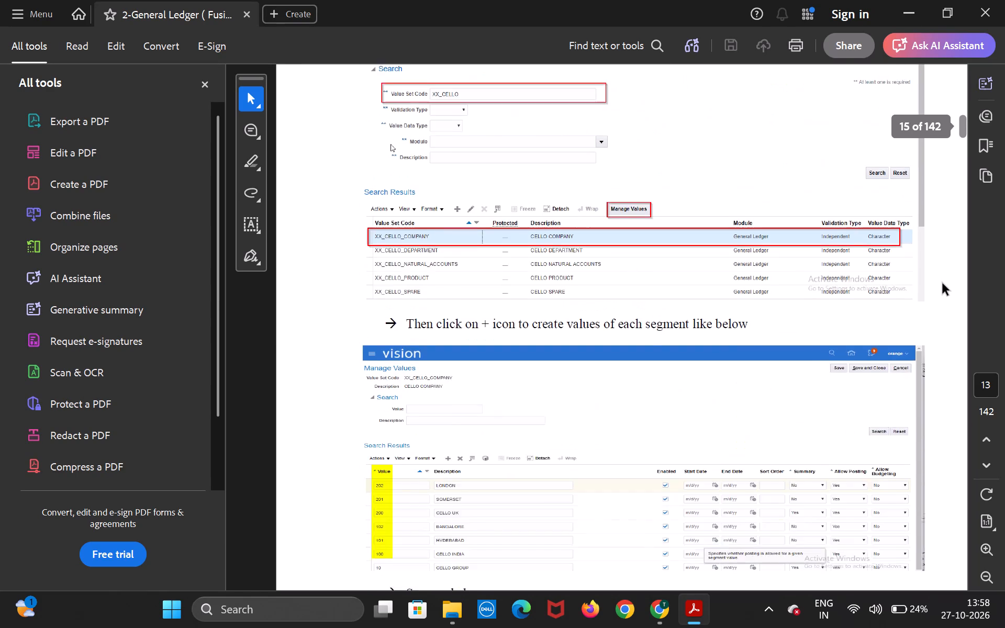
scroll(944, 279, down, 17)
scroll(949, 280, down, 8)
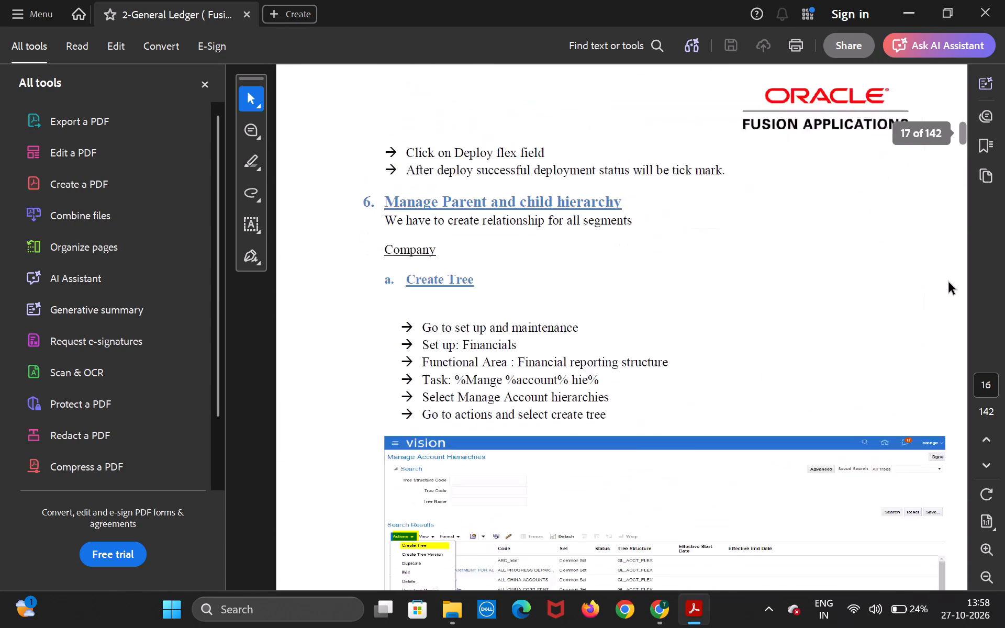
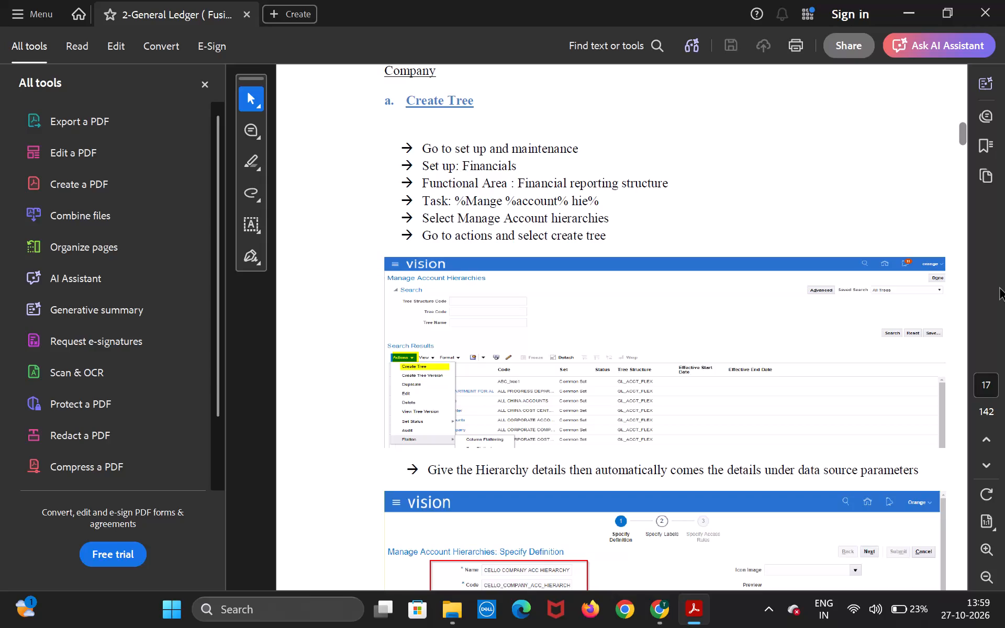
Read the guide's account hierarchy section, from creating the tree and its version to building the parent and child nodes.
scroll(866, 284, down, 17)
scroll(881, 316, down, 13)
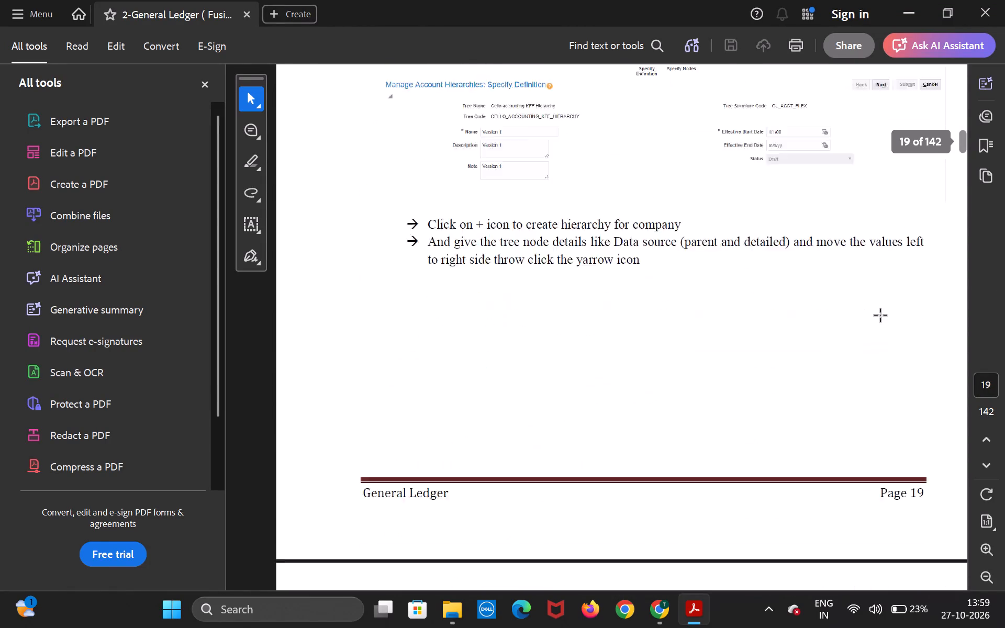
scroll(877, 310, down, 15)
scroll(881, 297, down, 6)
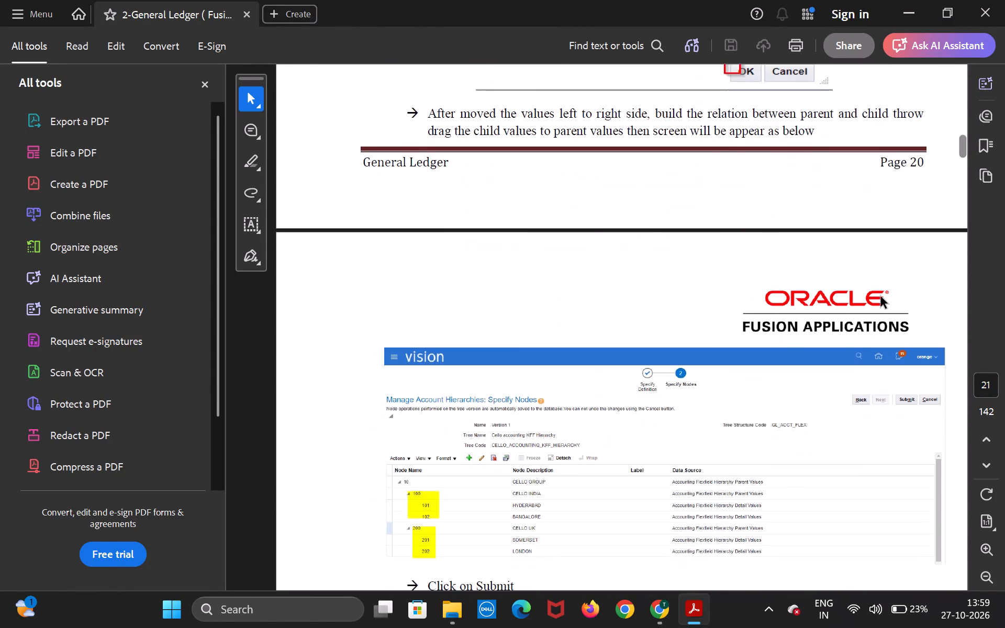
Review the guide's legal entity and ledger creation steps, from managing the legal address to submitting the accounting configuration.
scroll(881, 297, down, 16)
scroll(882, 296, down, 10)
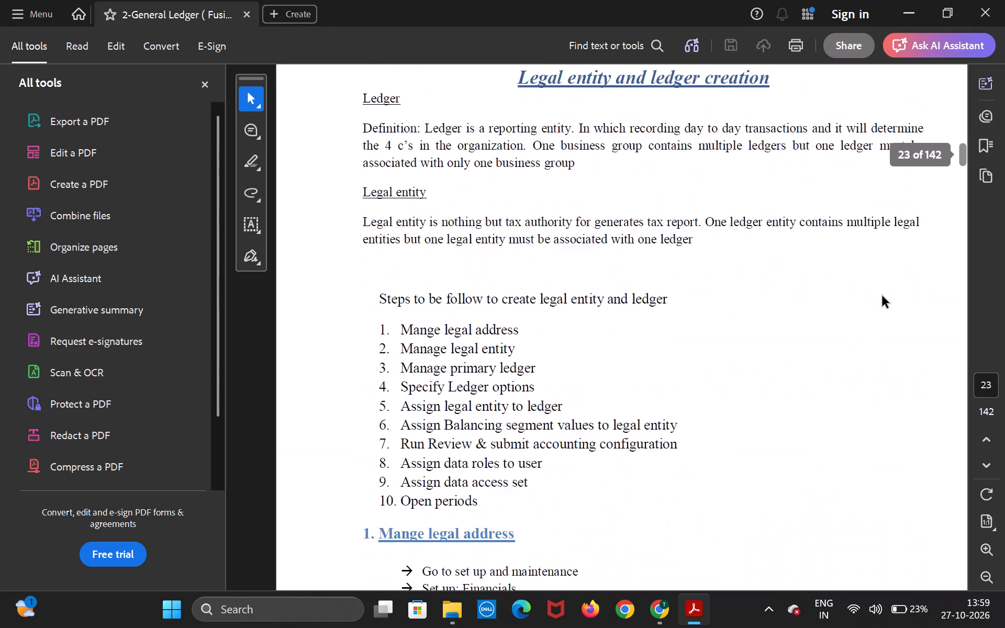
scroll(883, 296, down, 18)
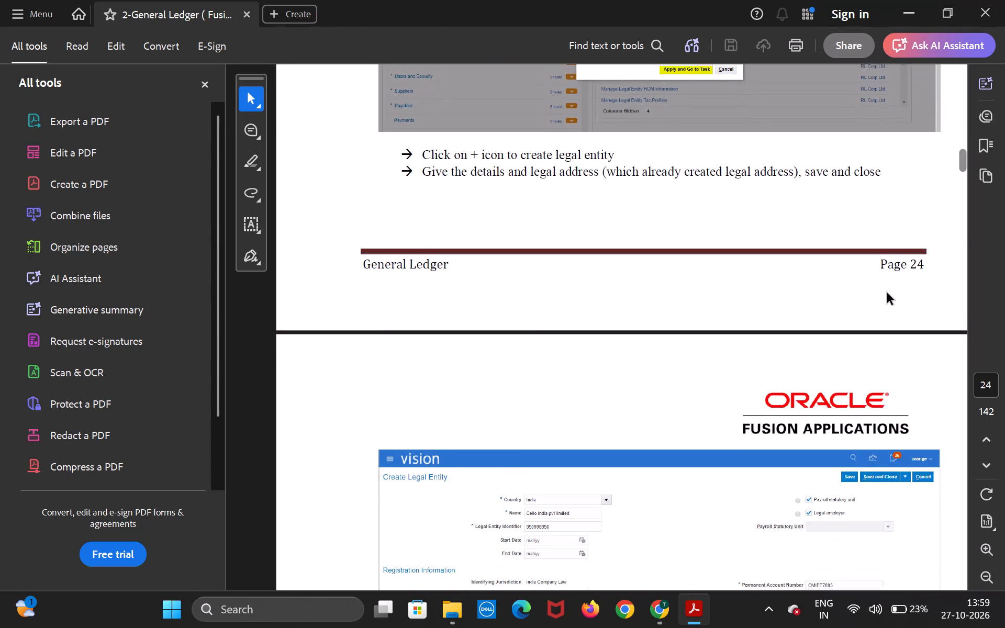
scroll(887, 293, down, 15)
scroll(887, 294, down, 6)
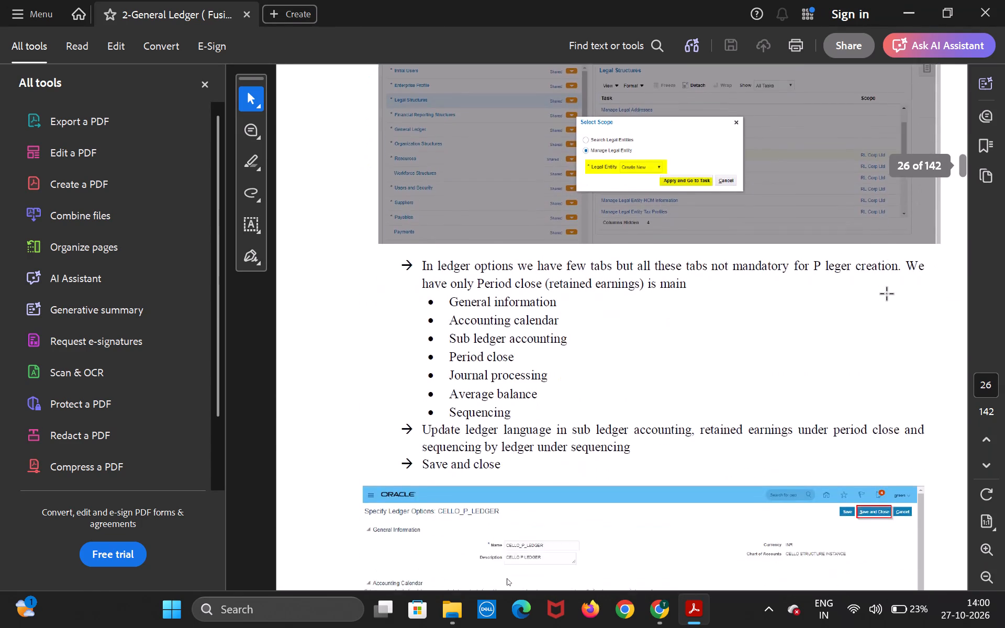
scroll(887, 294, down, 7)
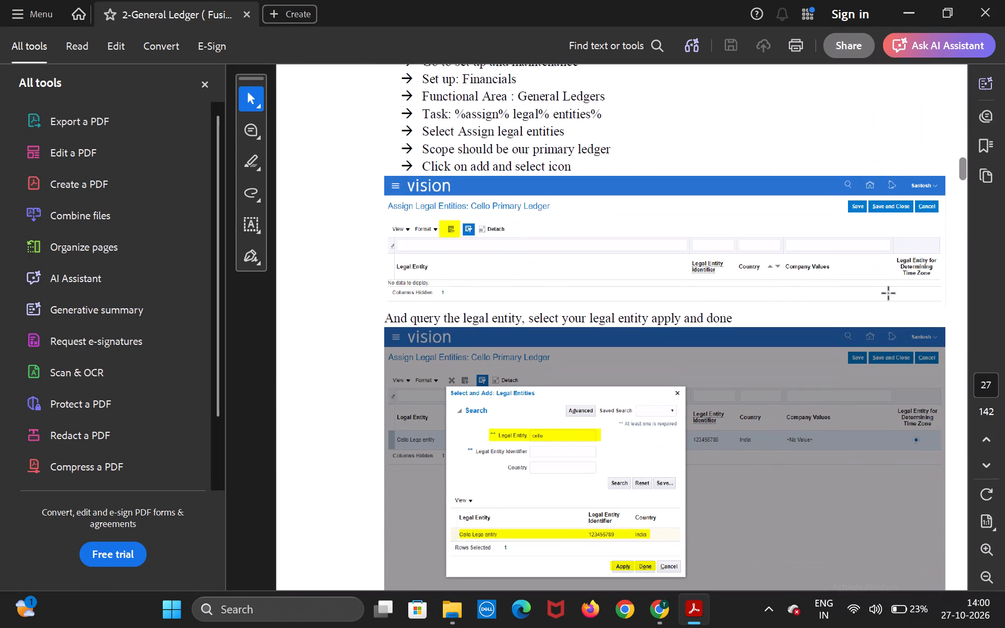
scroll(889, 294, down, 6)
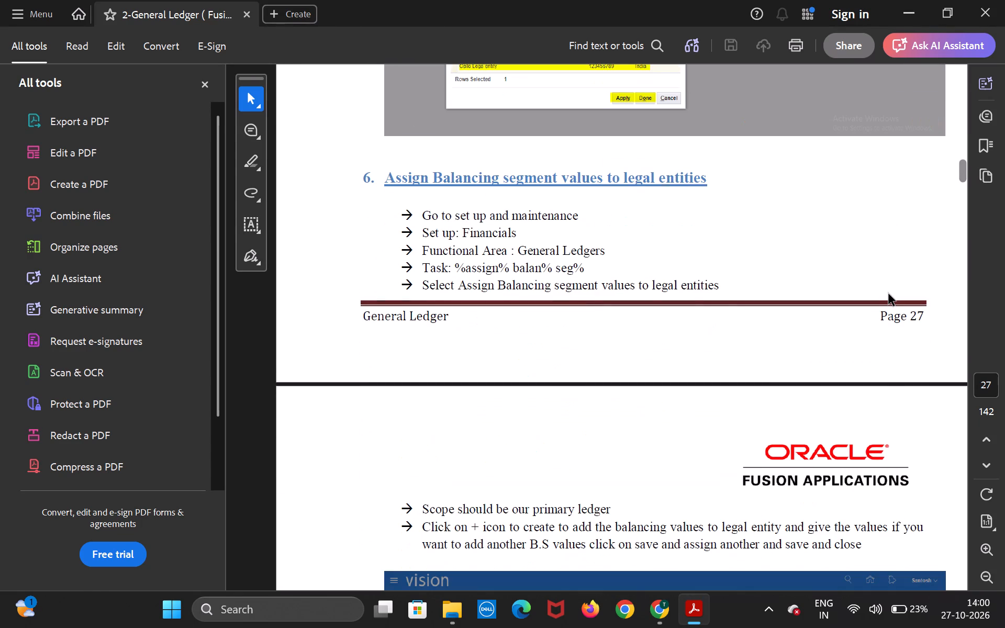
scroll(889, 294, down, 7)
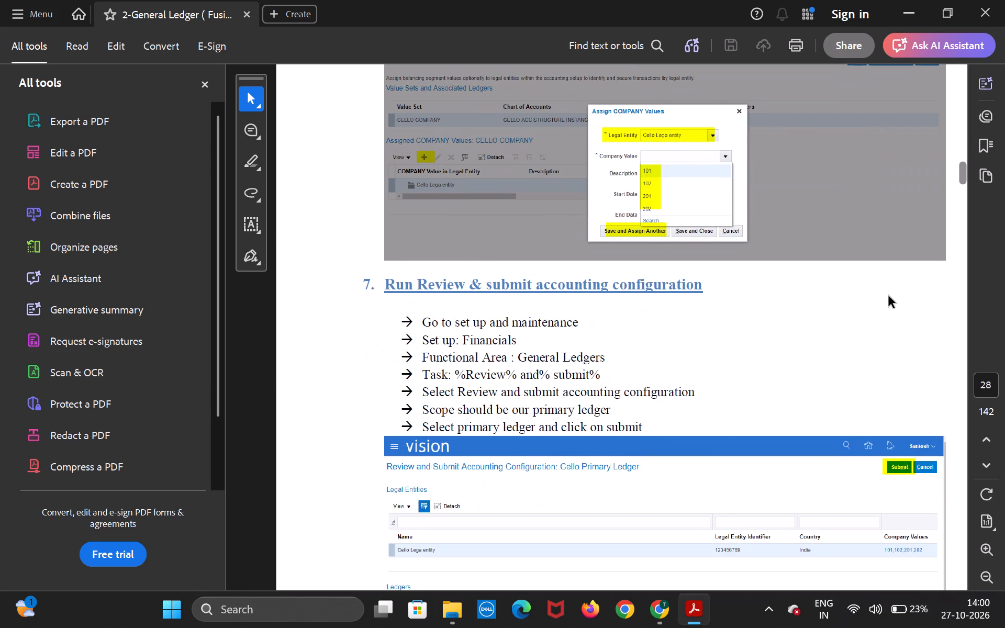
scroll(889, 295, down, 7)
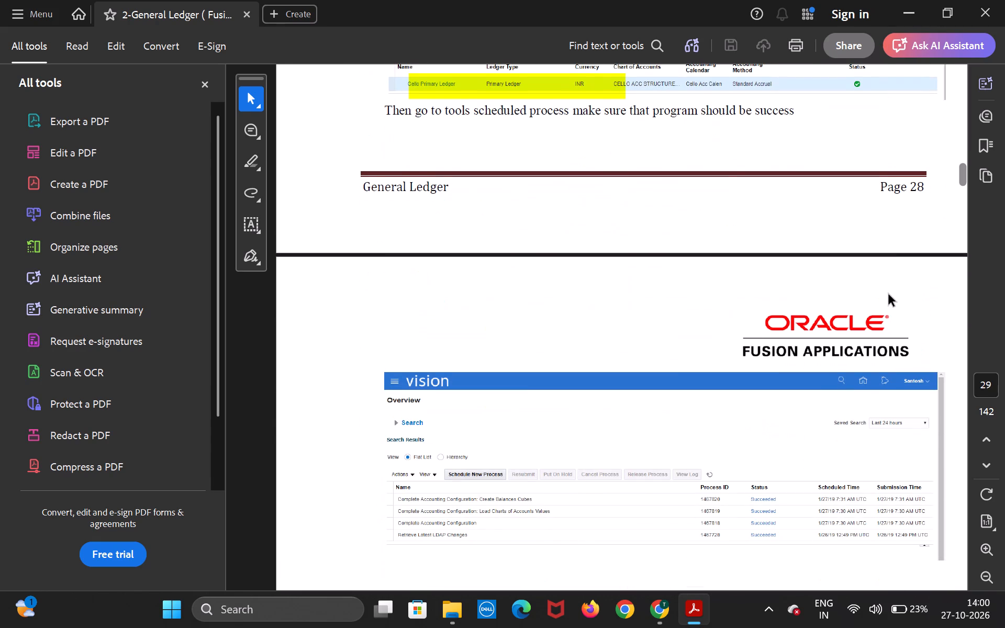
Examine the guide's instructions for checking the scheduled processes, assigning data roles to the user and opening accounting periods.
scroll(889, 295, up, 2)
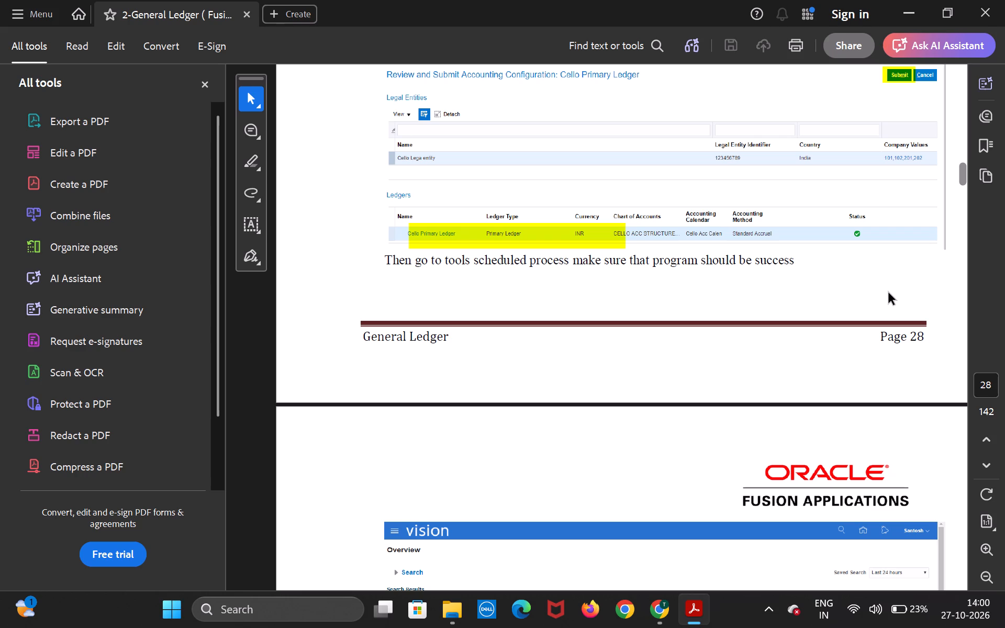
scroll(889, 289, down, 9)
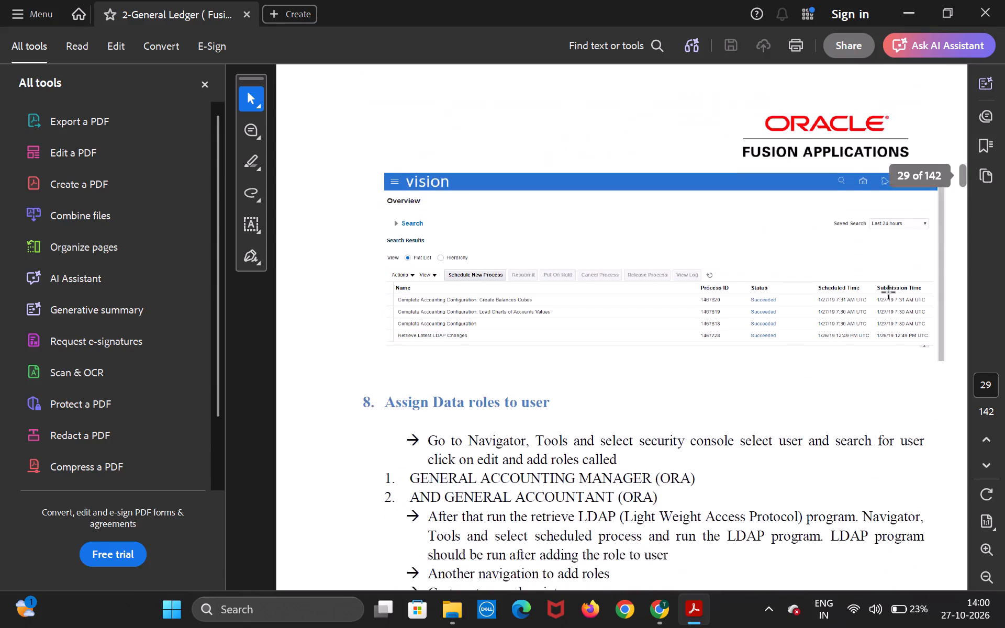
scroll(889, 293, down, 18)
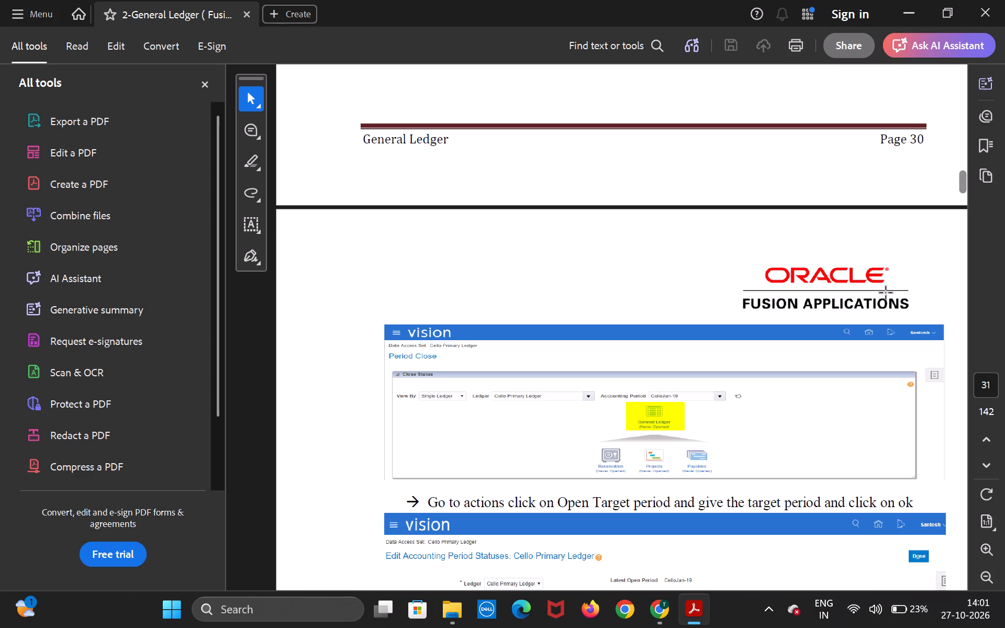
scroll(886, 293, down, 8)
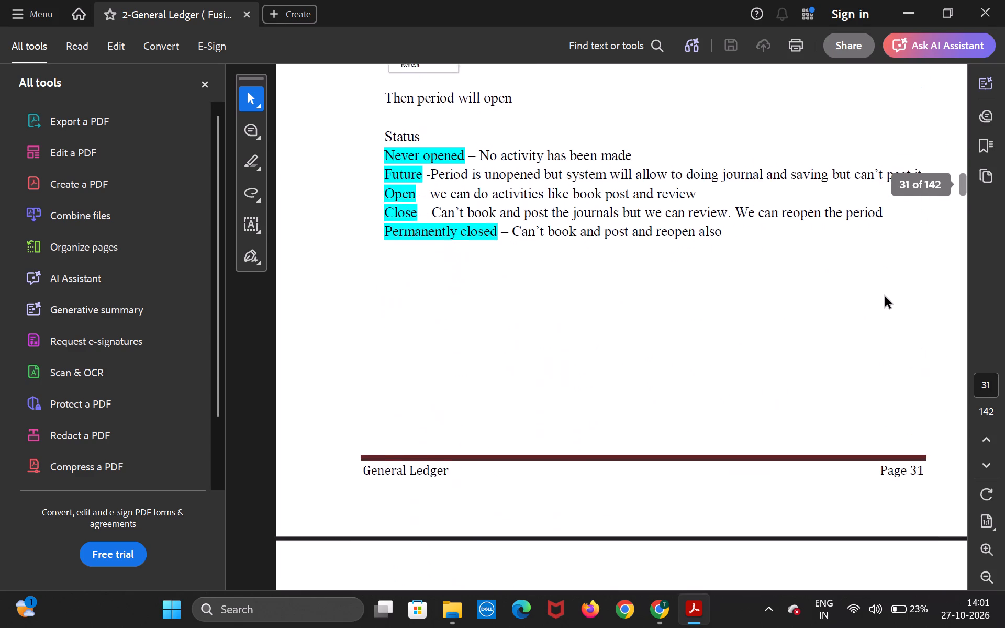
Look through the guide's journal entry sections covering single journals, batch journals and journals created in a spreadsheet.
scroll(885, 295, down, 16)
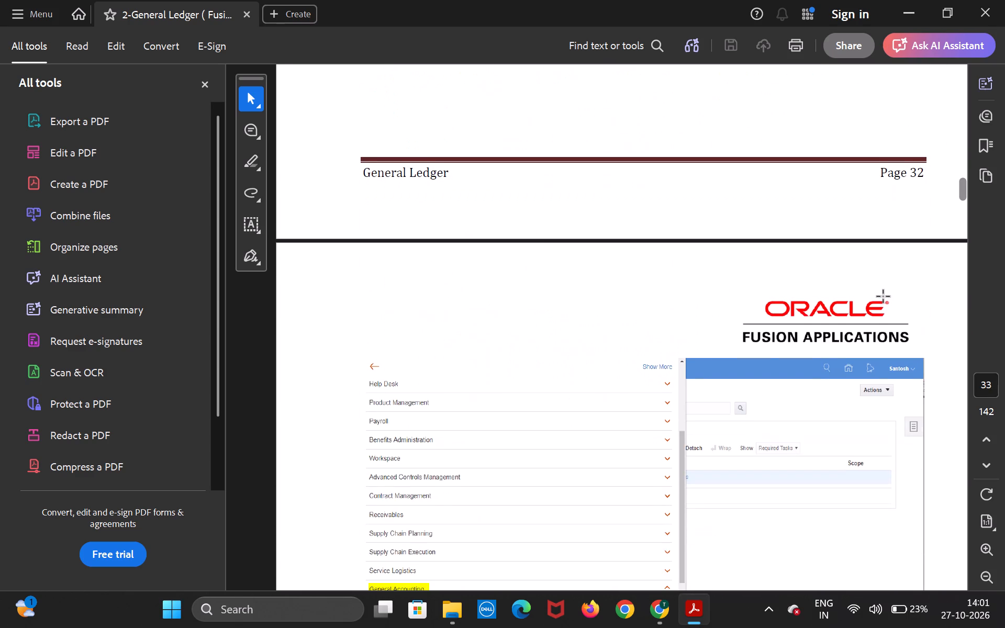
scroll(884, 297, up, 6)
scroll(884, 296, down, 3)
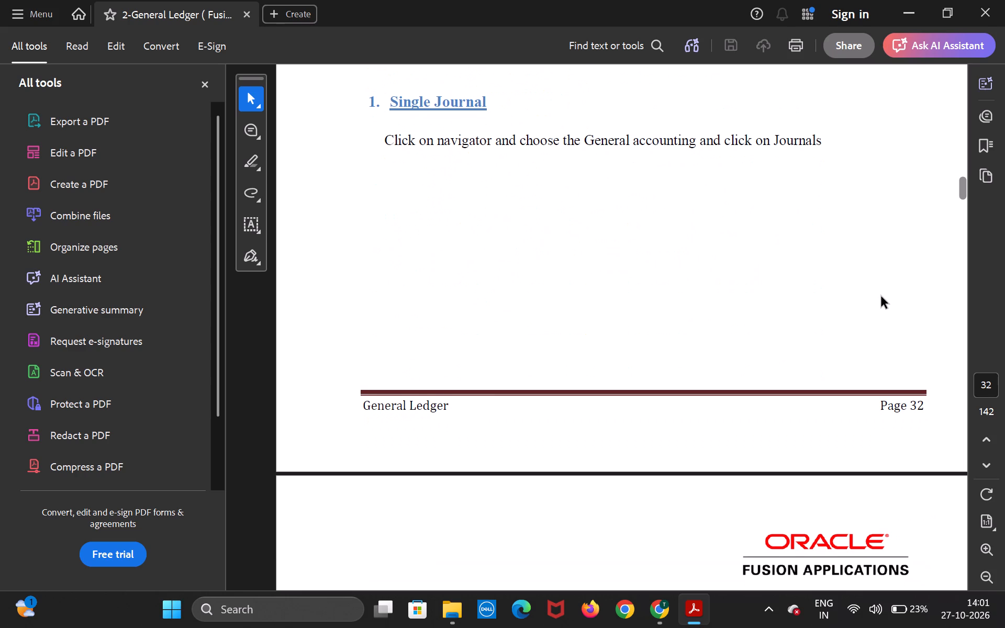
scroll(881, 297, down, 1)
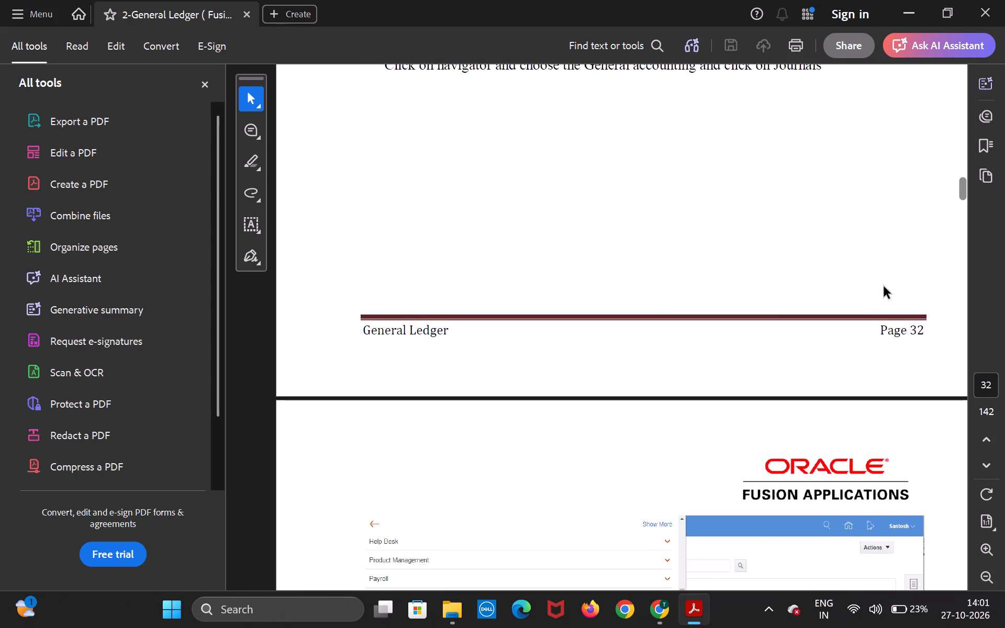
scroll(884, 287, down, 9)
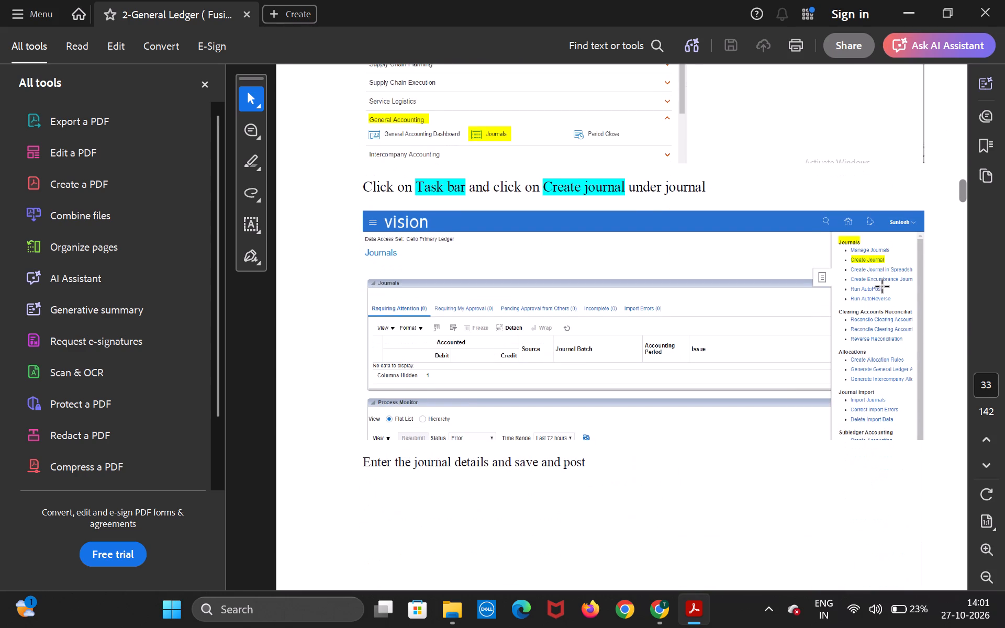
scroll(883, 285, down, 9)
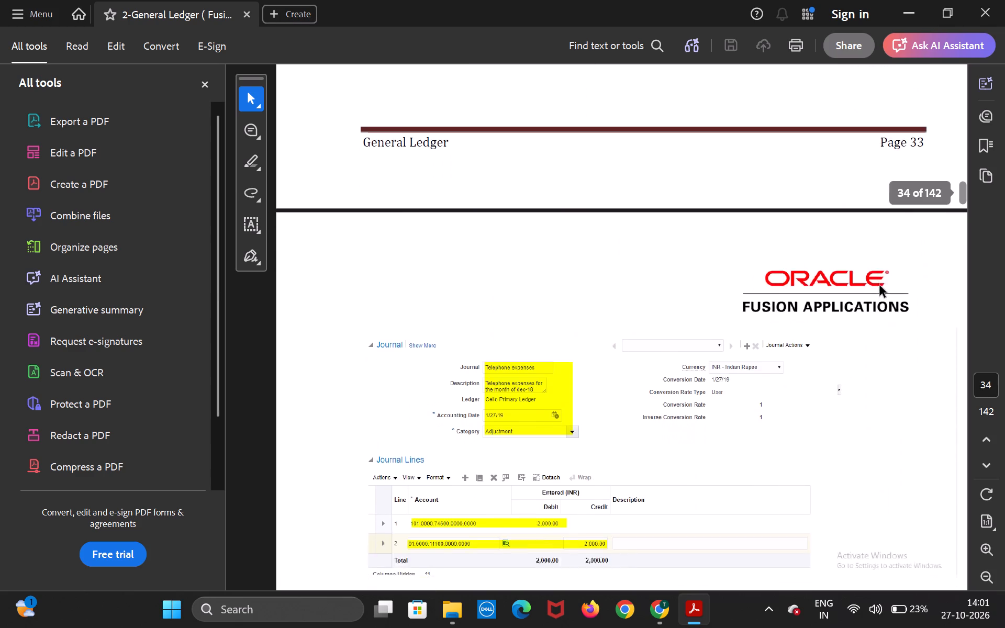
scroll(880, 284, down, 10)
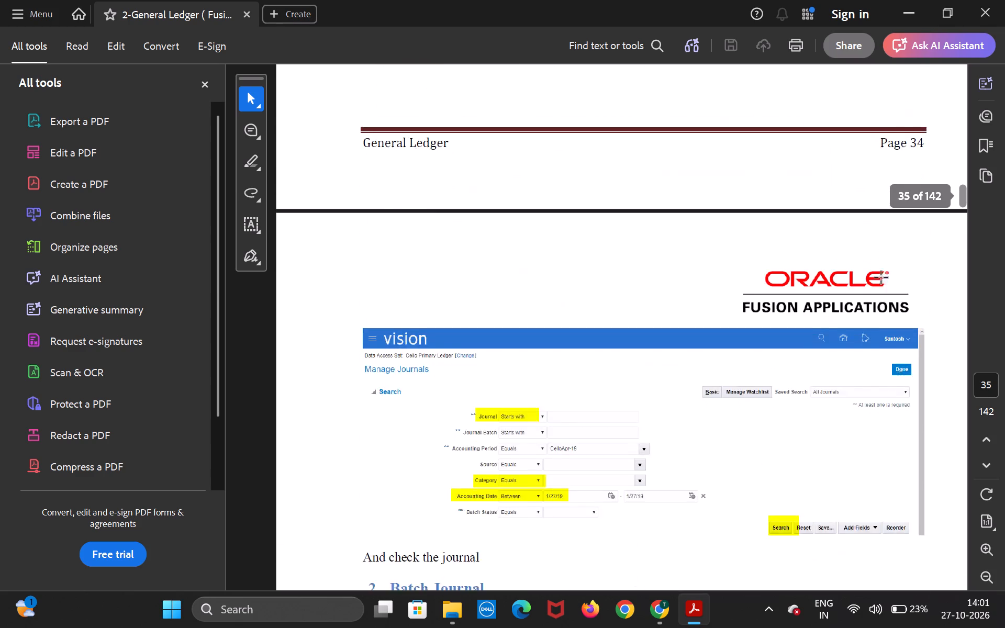
scroll(881, 278, down, 20)
scroll(878, 278, down, 15)
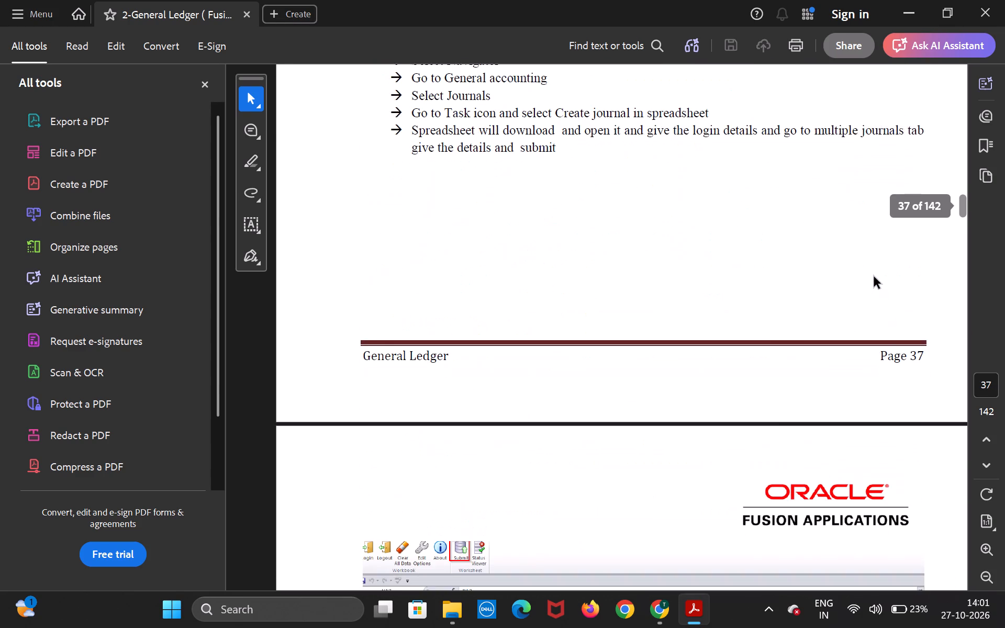
scroll(875, 274, down, 8)
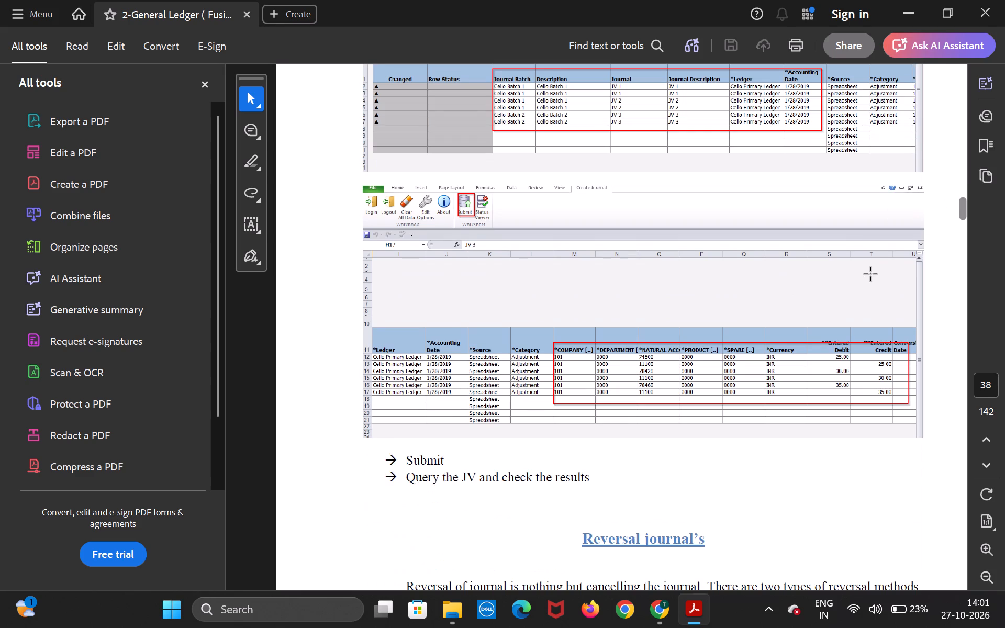
Skim the guide's sections on reversal journals, foreign currency journals, auto copy journals and mixed currency journals.
scroll(871, 273, down, 12)
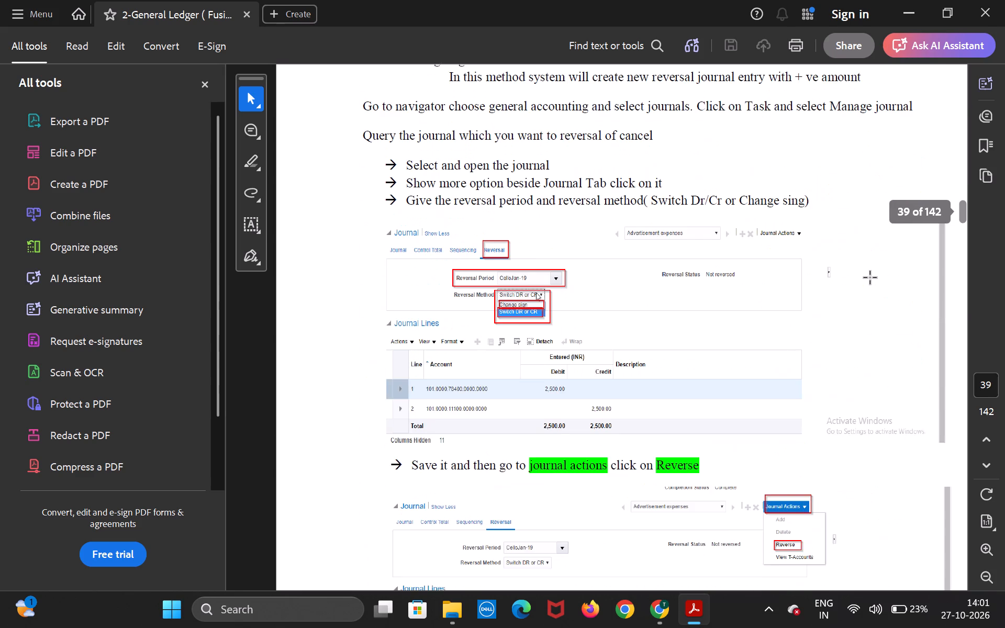
scroll(871, 275, down, 20)
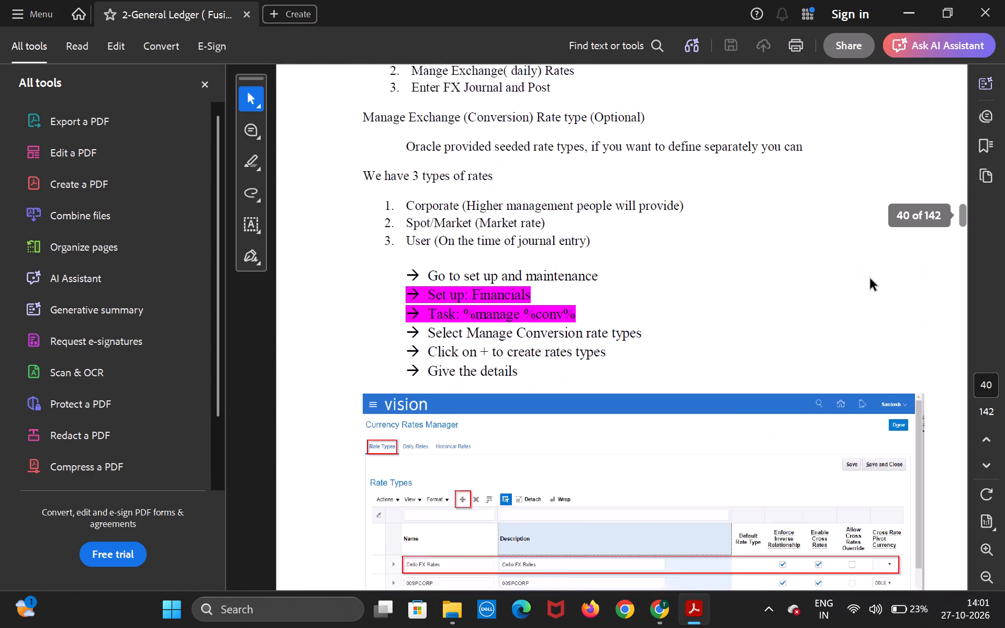
scroll(869, 275, down, 18)
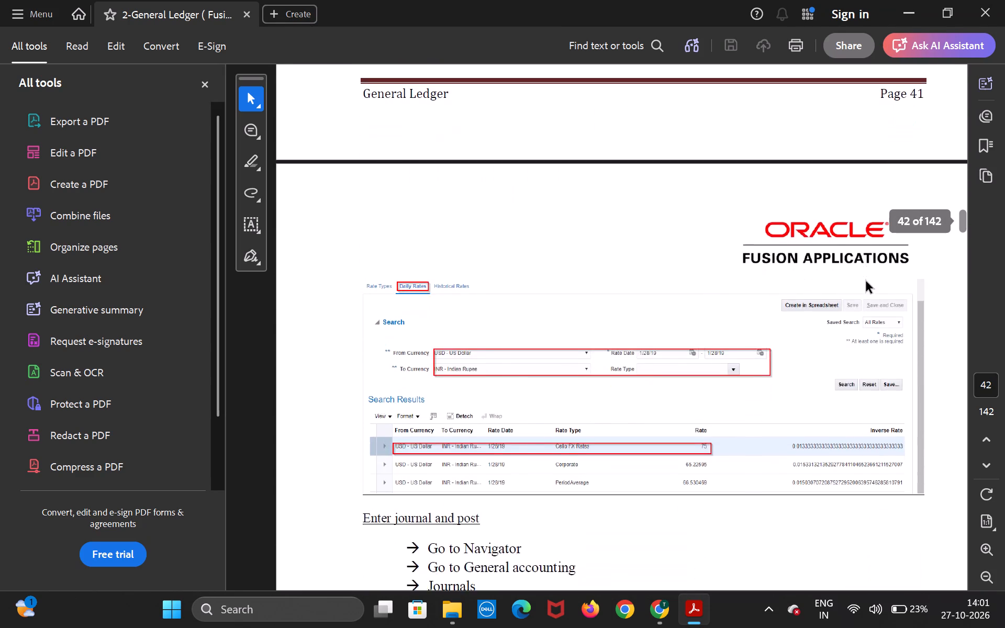
scroll(867, 277, down, 17)
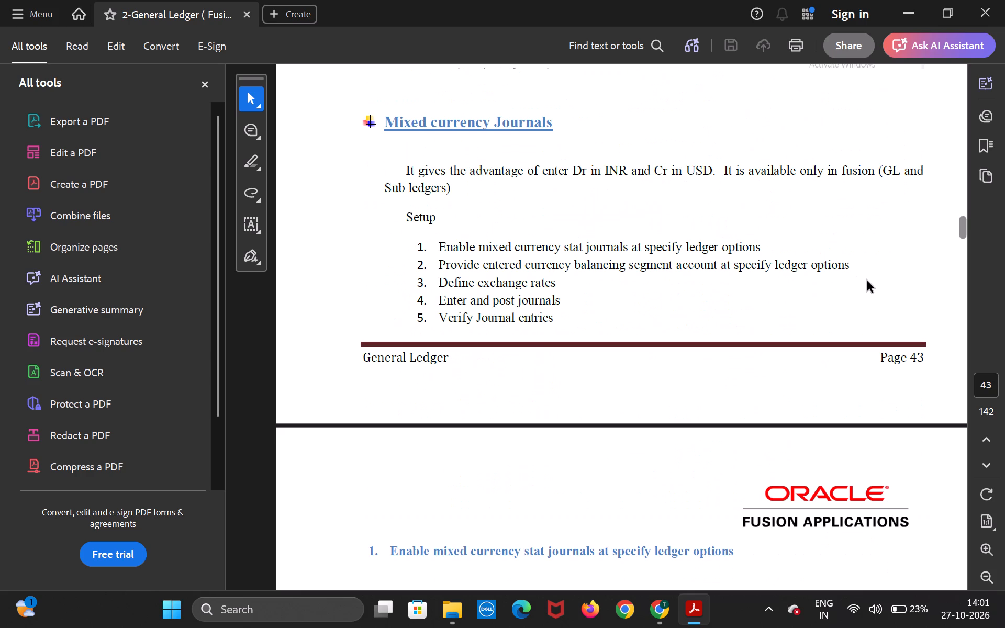
Look back through the guide's auto copy and foreign currency journal sections, including daily rates and conversion rate types.
scroll(867, 281, up, 11)
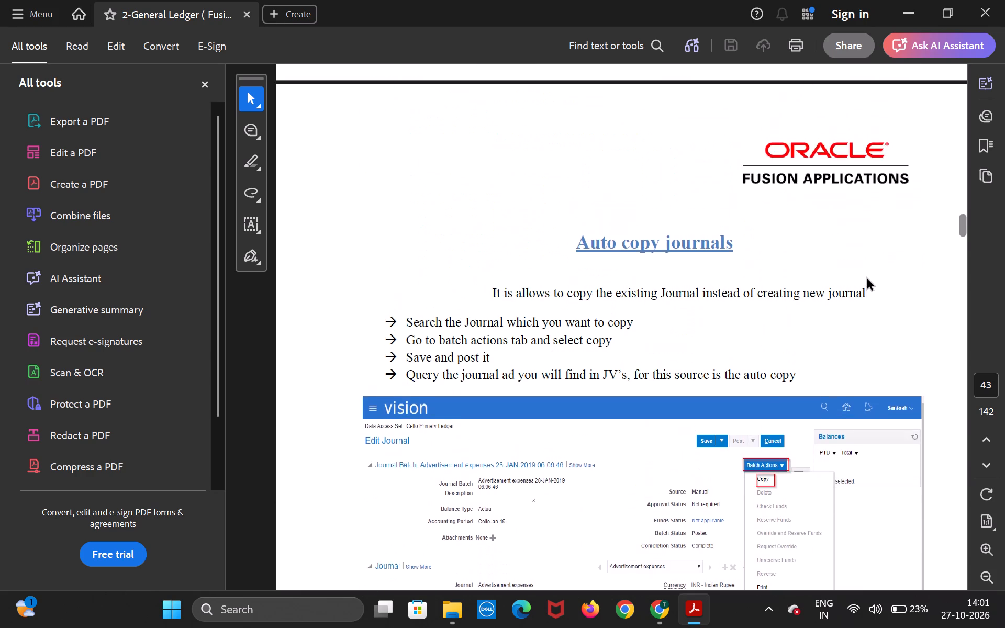
scroll(867, 279, up, 9)
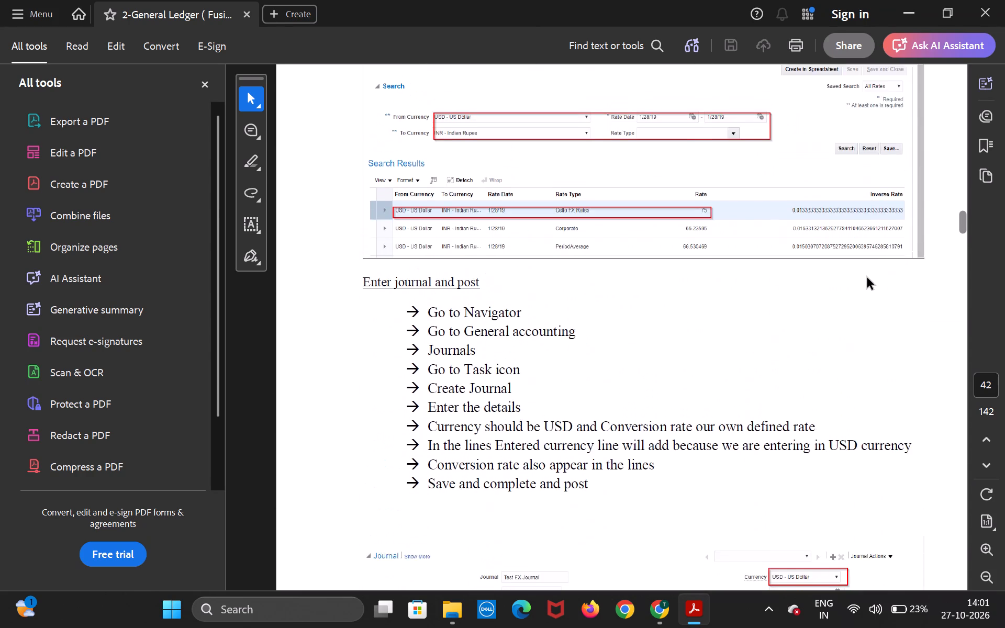
scroll(867, 278, up, 9)
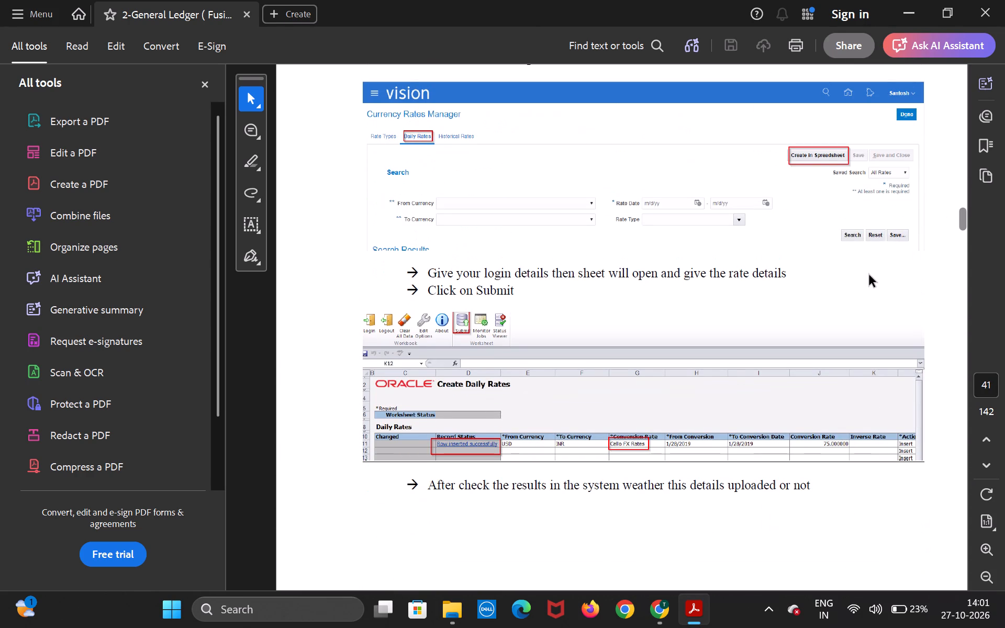
scroll(874, 271, up, 8)
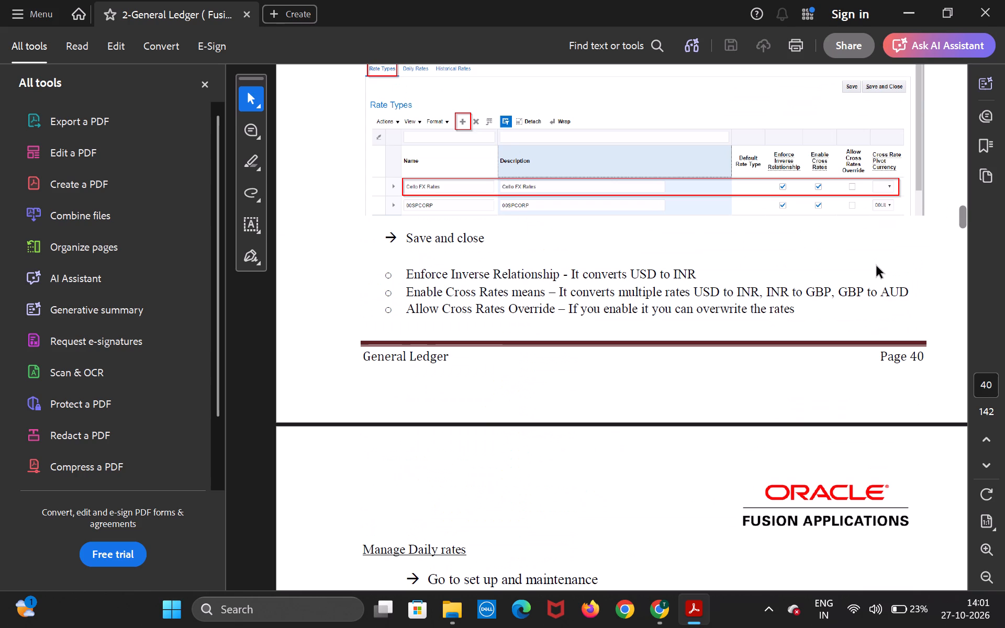
scroll(877, 266, down, 4)
scroll(868, 284, up, 8)
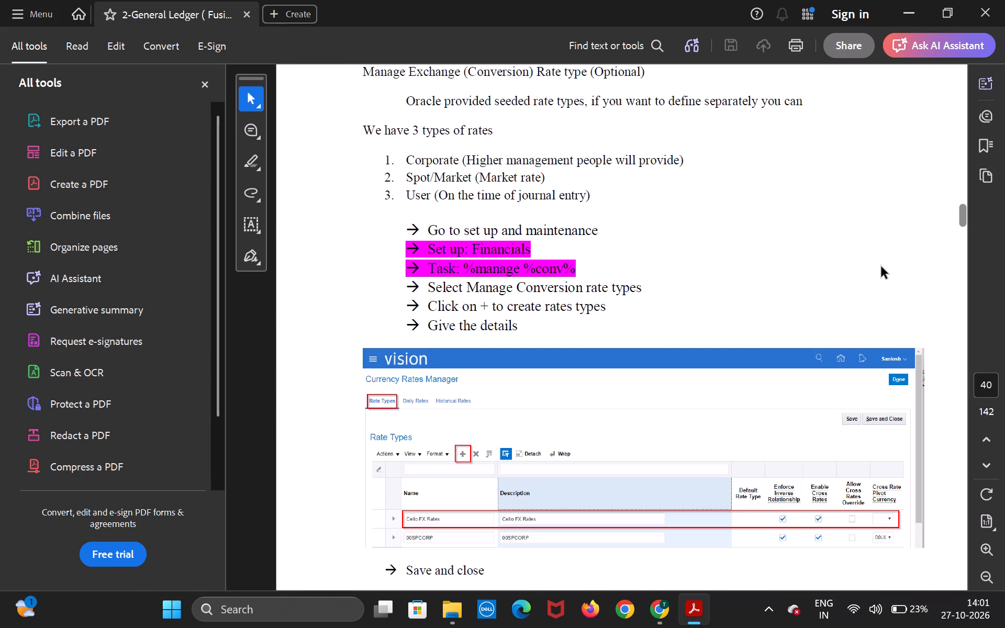
scroll(880, 268, up, 10)
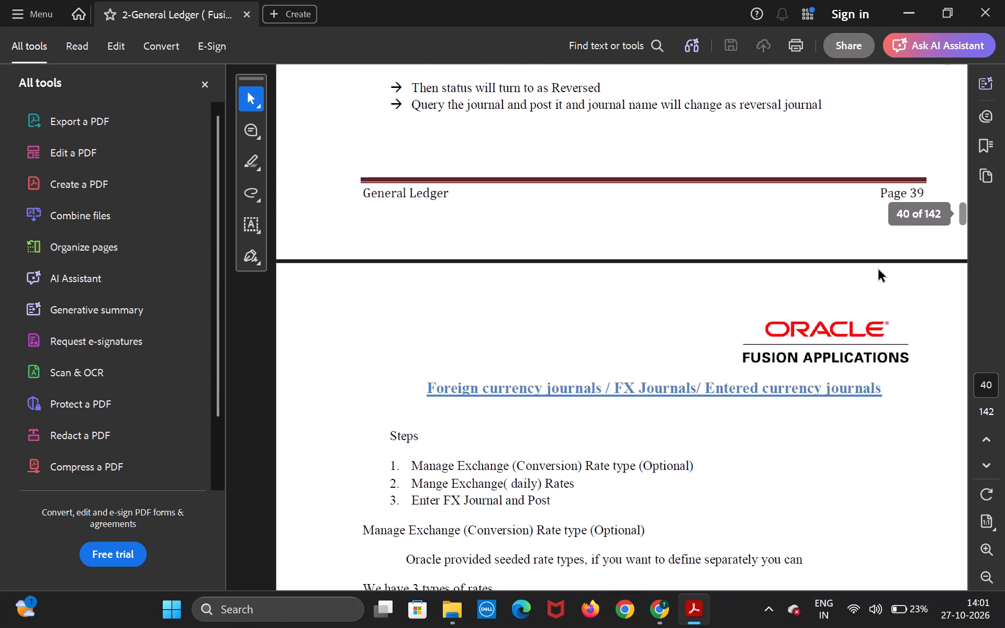
Look back over the guide's reversal journal methods and its instructions for entering single and batch journals by spreadsheet.
scroll(877, 276, up, 6)
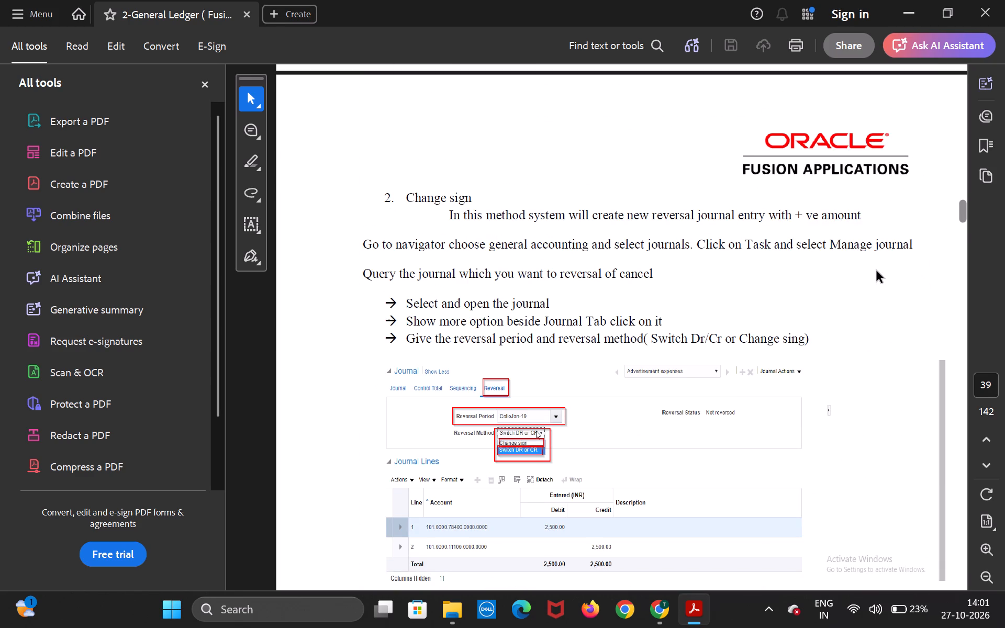
scroll(876, 273, up, 7)
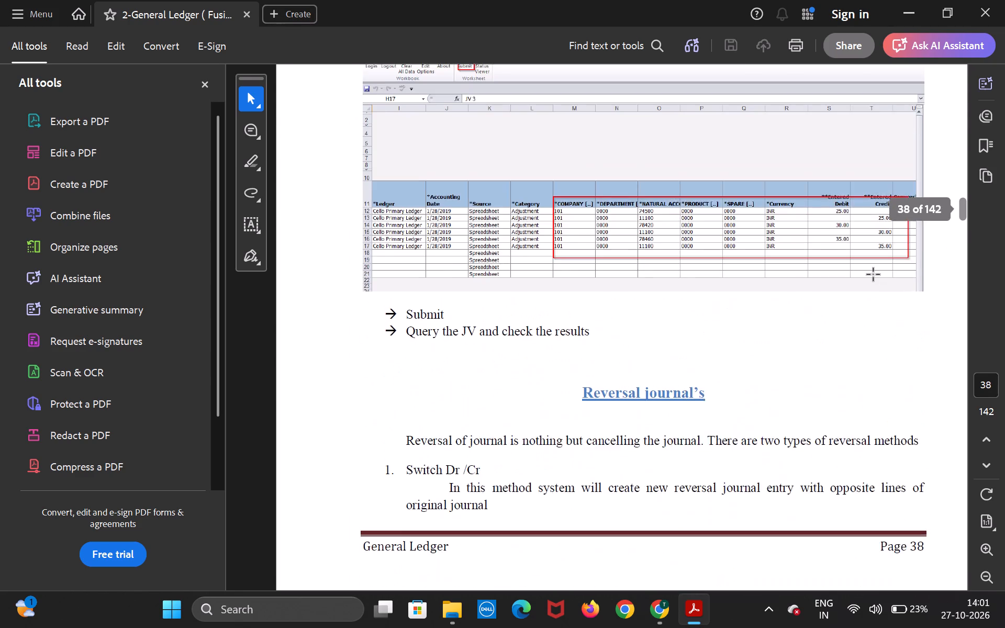
scroll(874, 275, up, 4)
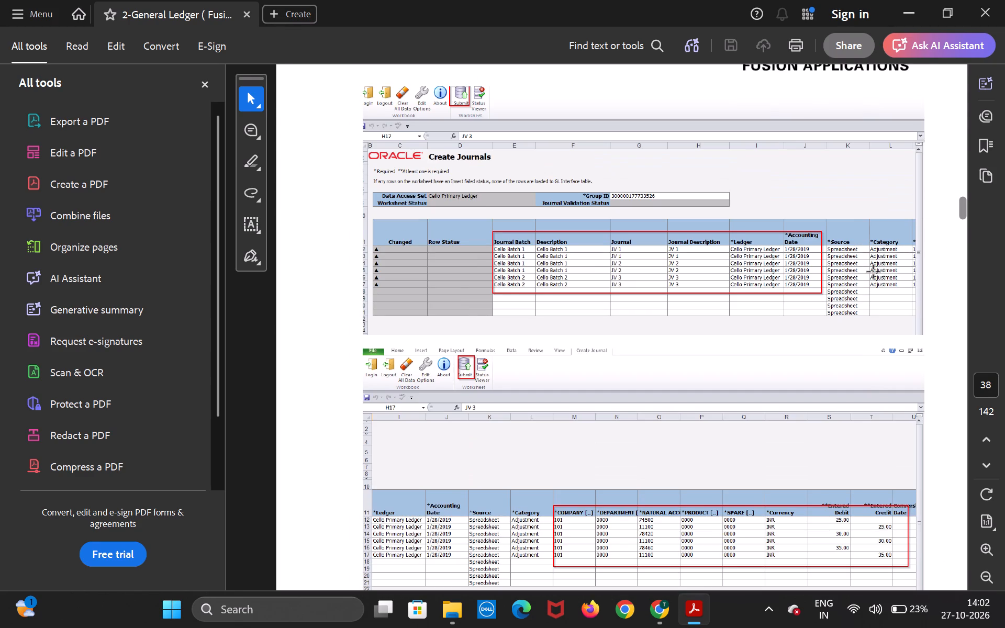
scroll(874, 272, up, 6)
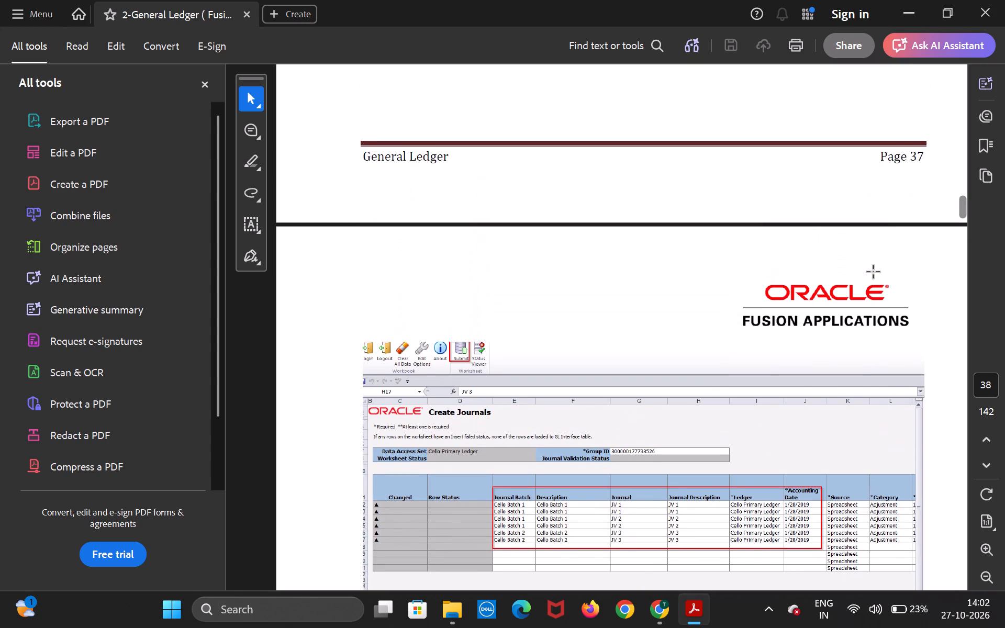
scroll(874, 272, up, 15)
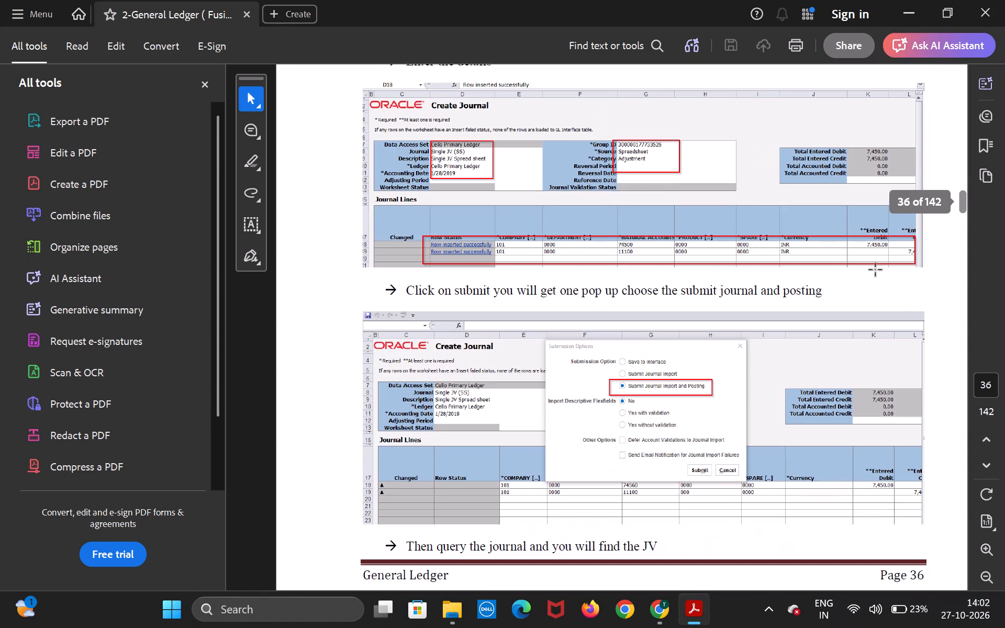
scroll(876, 274, up, 2)
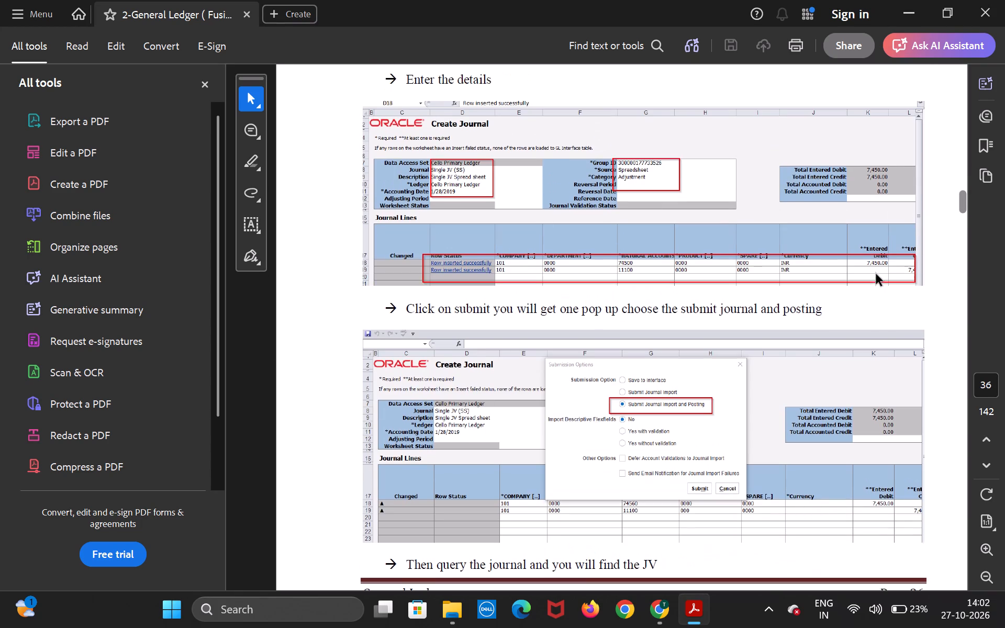
scroll(876, 274, up, 7)
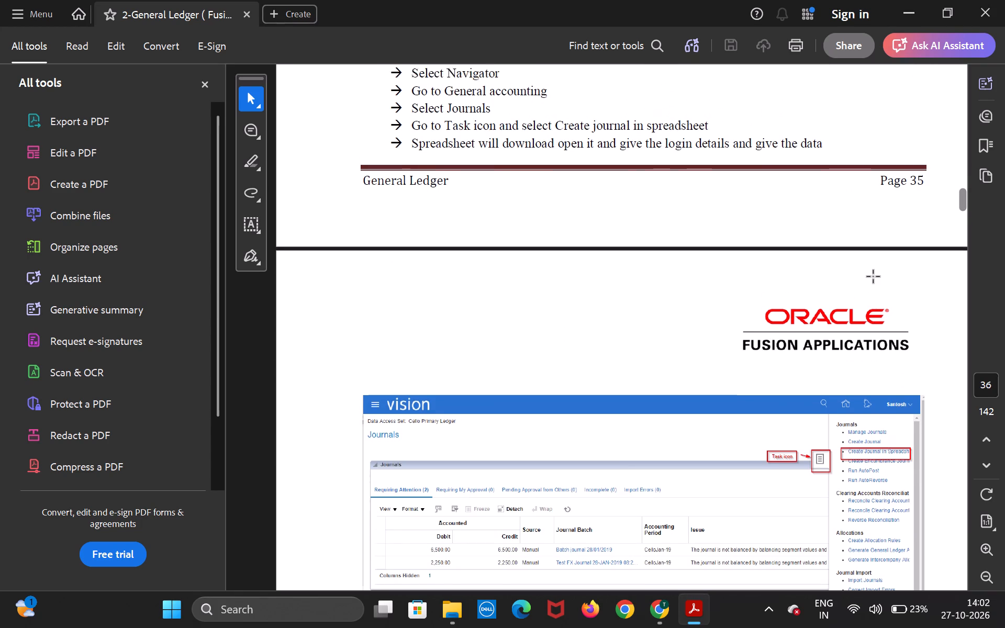
scroll(874, 277, up, 6)
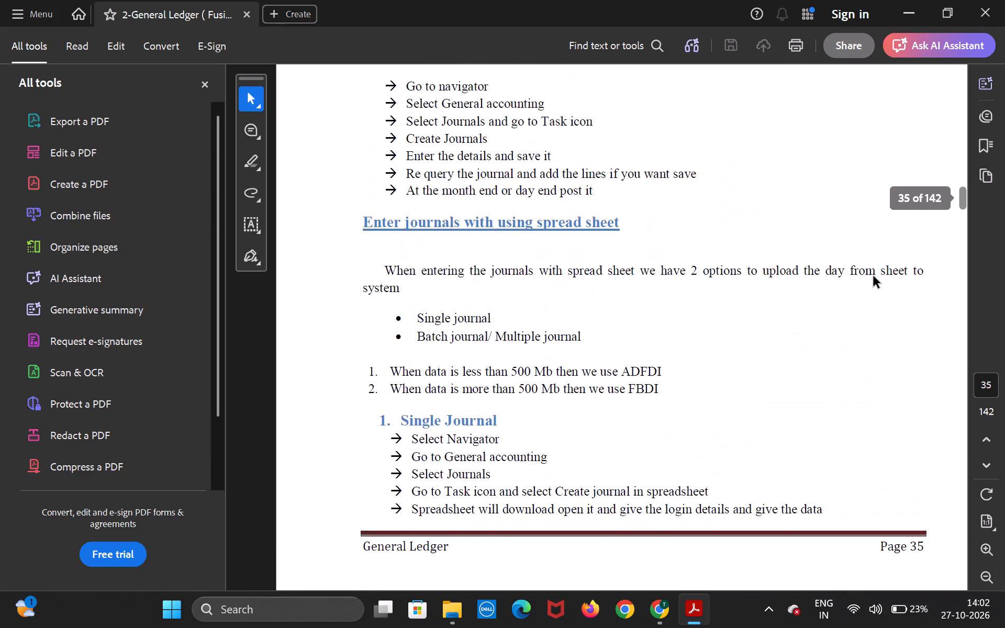
Review the guide's batch journal and single journal instructions and the multiple ways to enter journals.
scroll(874, 276, up, 5)
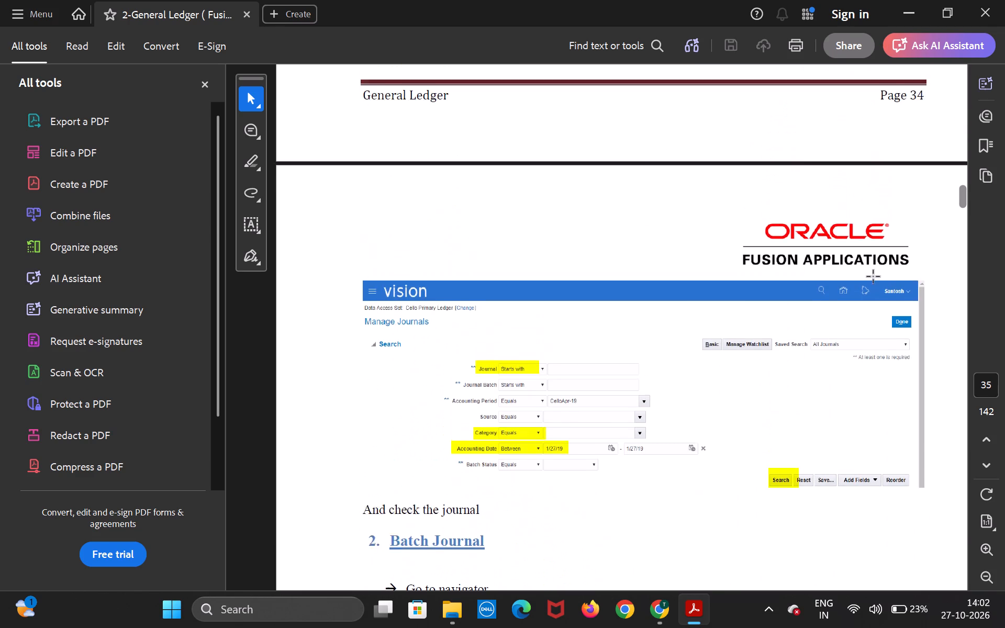
scroll(874, 277, up, 2)
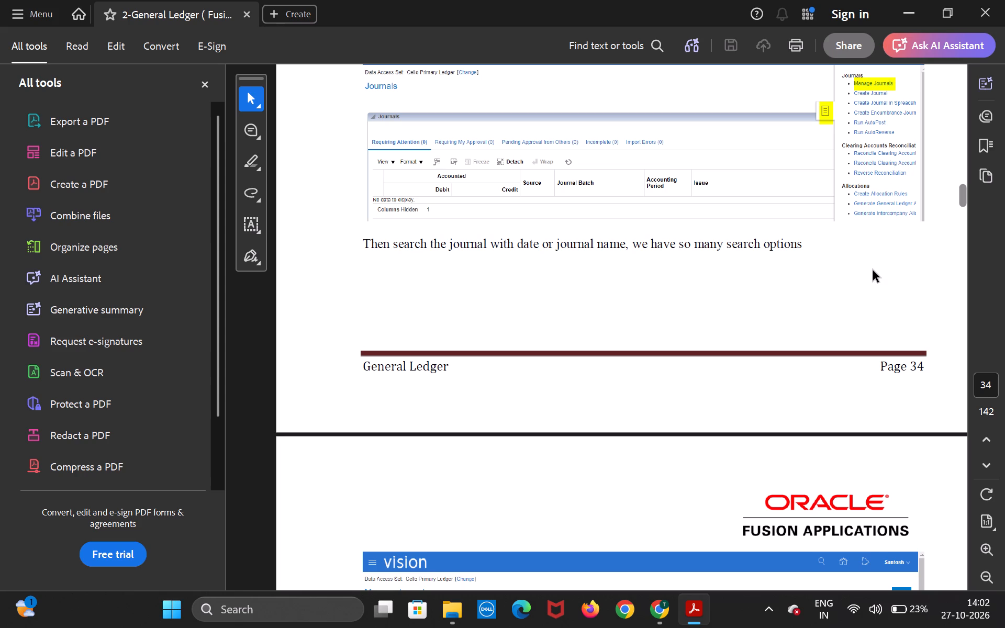
scroll(872, 271, up, 11)
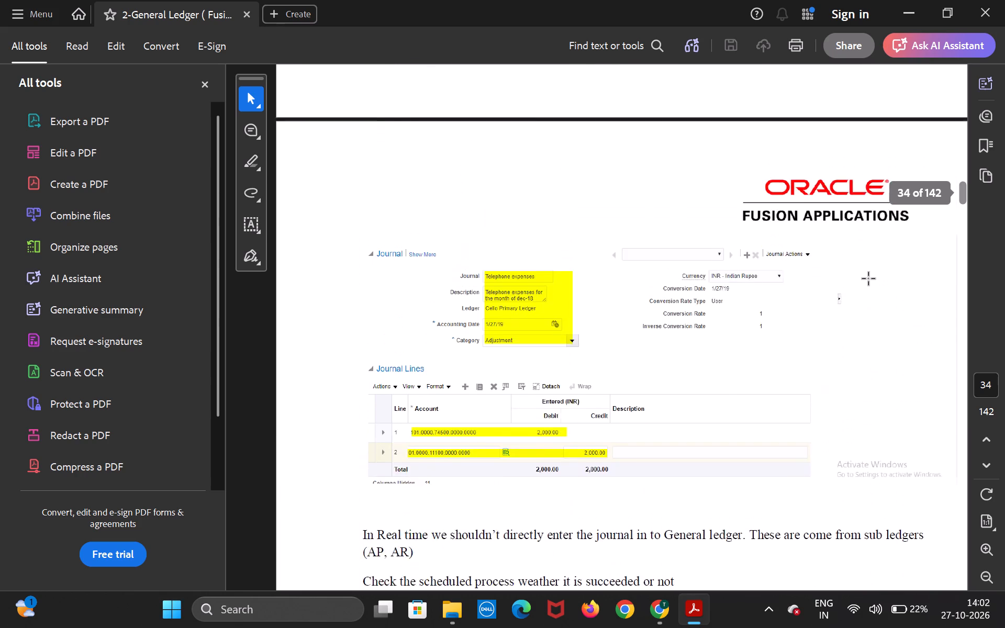
scroll(869, 279, up, 15)
scroll(869, 280, up, 6)
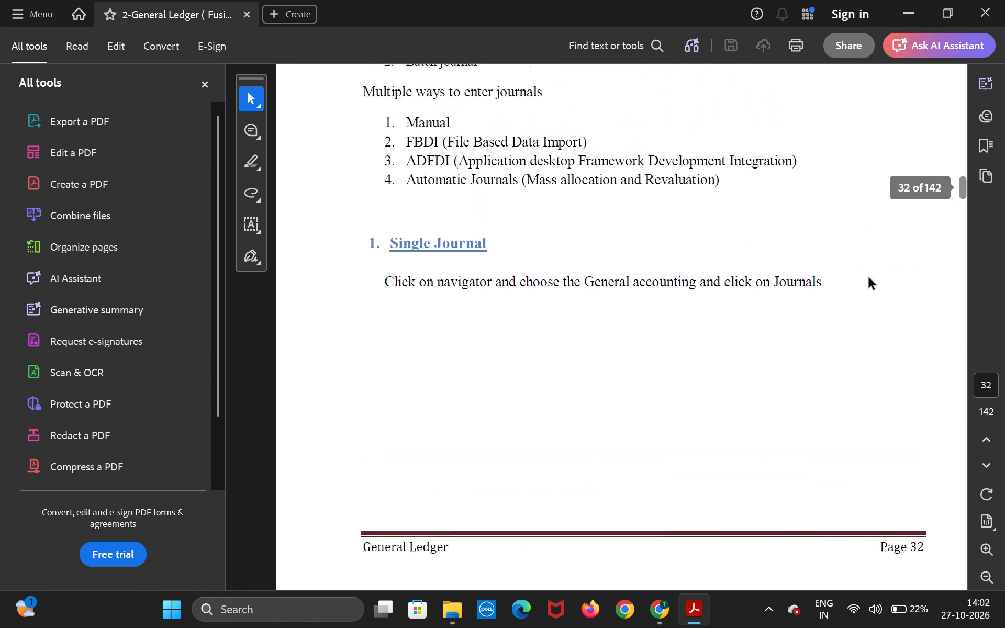
scroll(869, 277, up, 6)
Review the guide's journals introduction and its sections on period statuses, opening periods, data access and user data roles.
scroll(869, 277, down, 3)
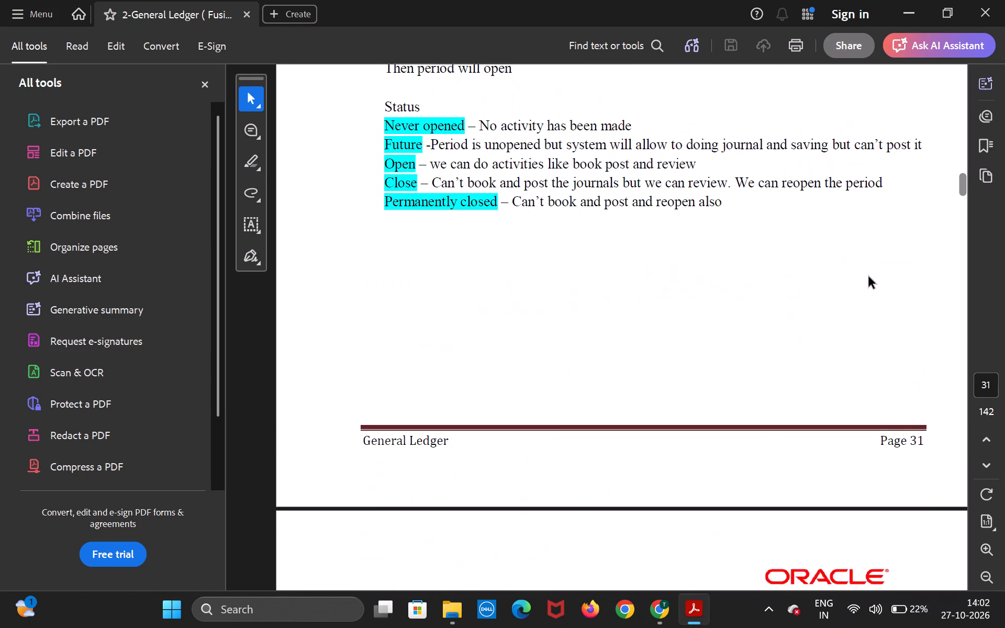
scroll(869, 277, down, 6)
scroll(869, 277, up, 7)
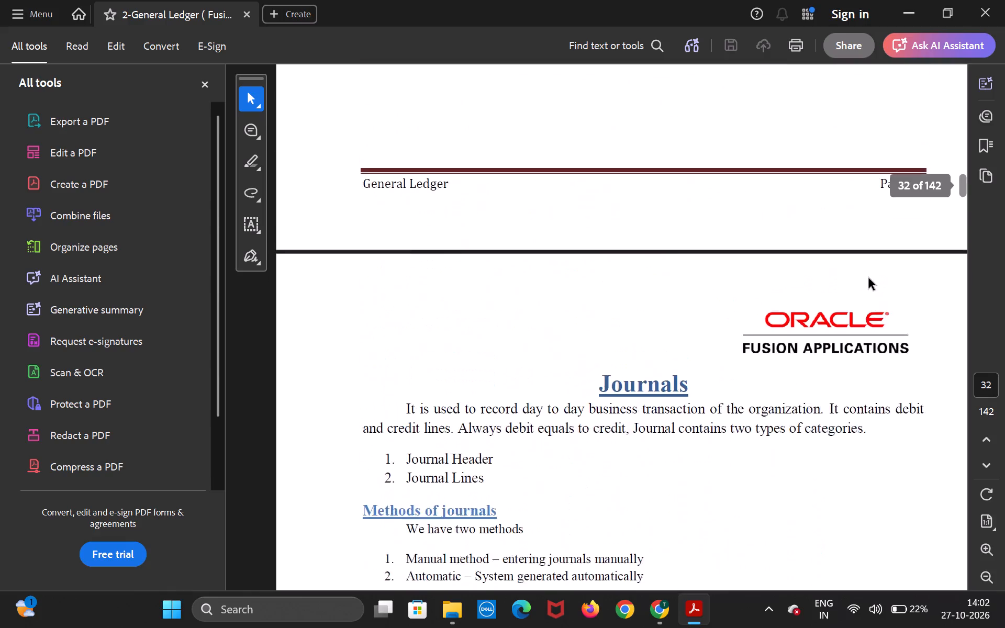
scroll(869, 278, up, 16)
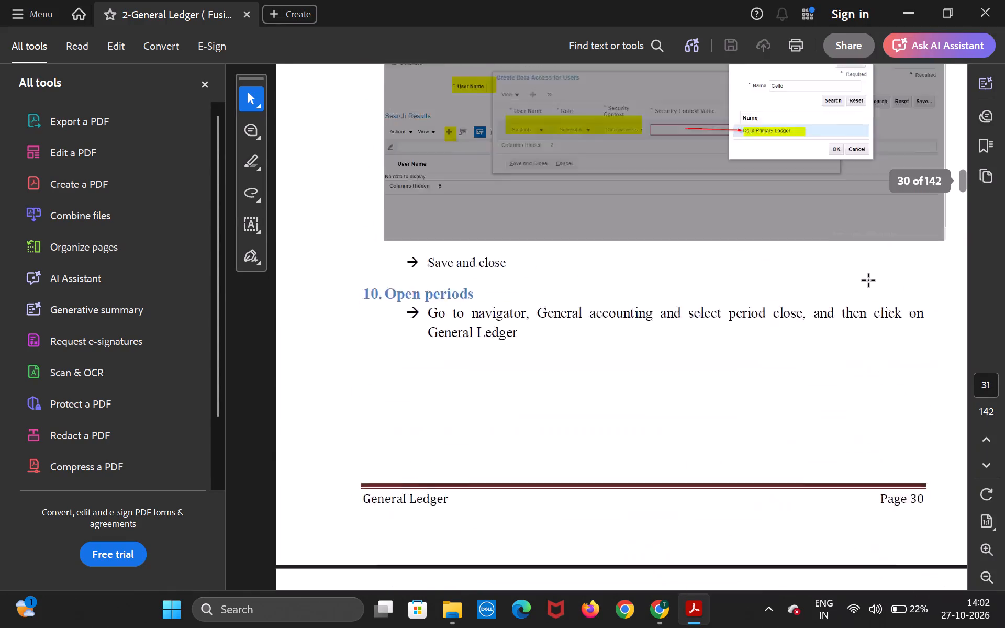
scroll(869, 281, up, 20)
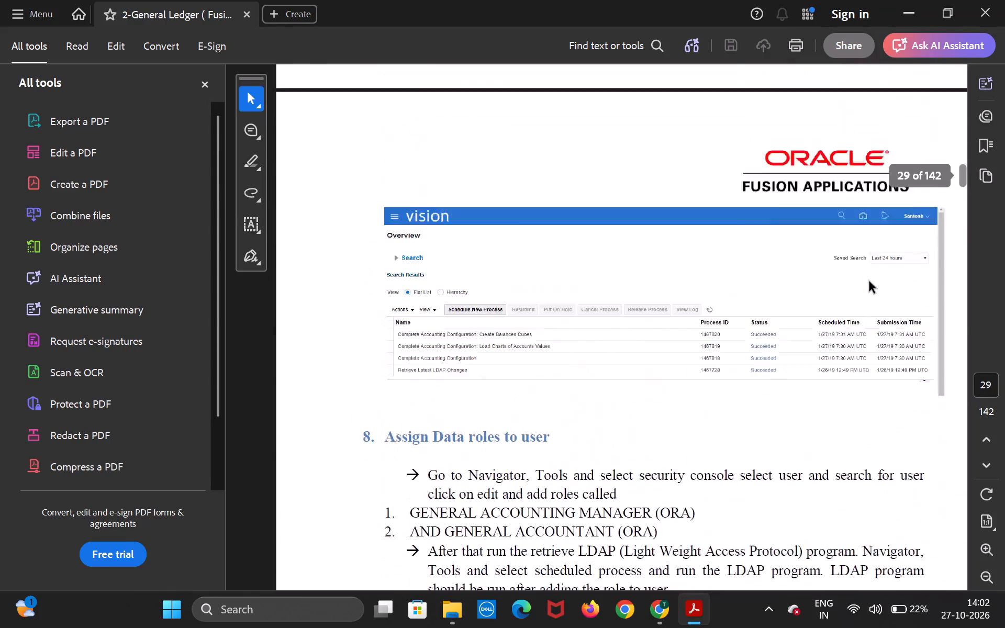
Re-examine the guide's steps for balancing segment values, assigning legal entities to the ledger, ledger options and the primary ledger.
scroll(870, 283, up, 15)
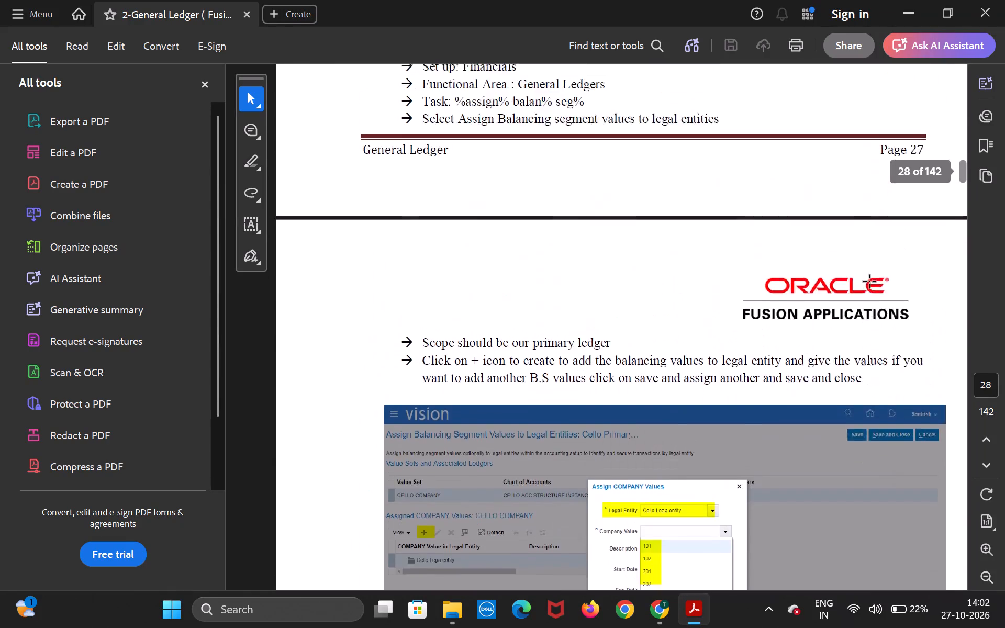
scroll(870, 282, up, 12)
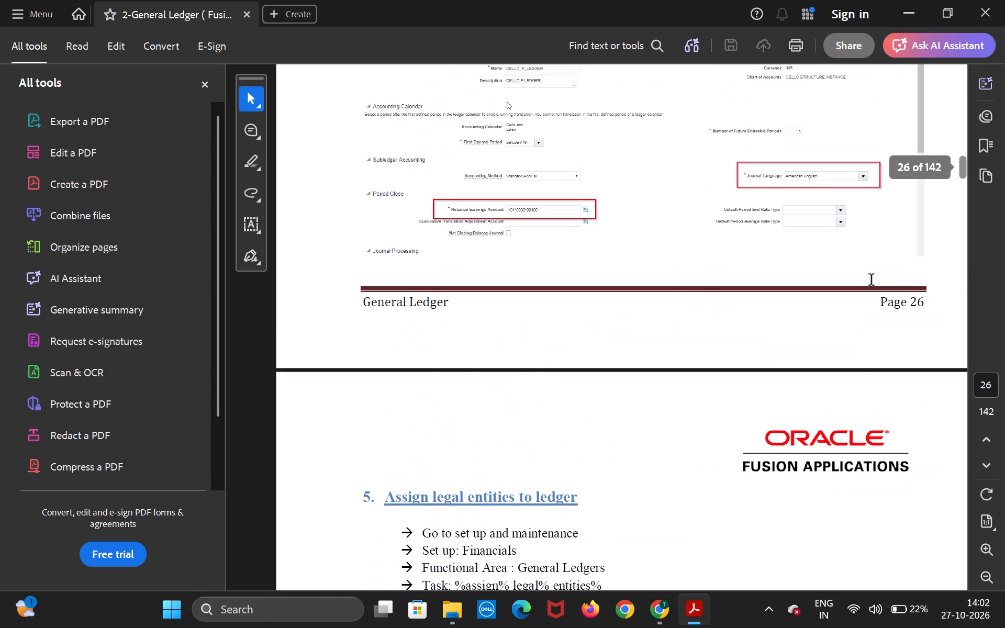
scroll(872, 281, up, 19)
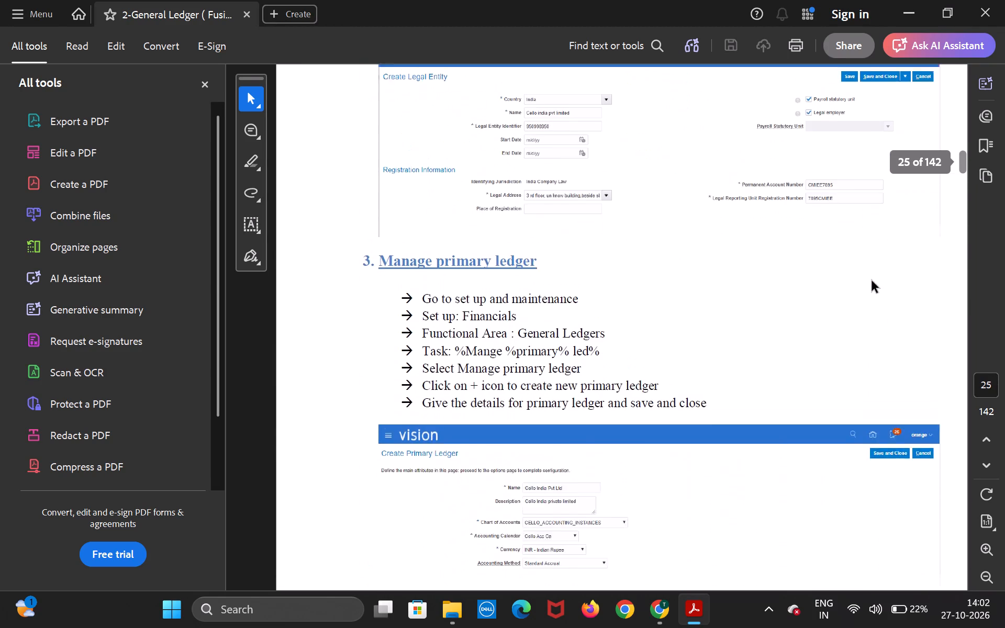
Read the guide's Manage legal entity and legal address instructions and the list of steps for legal entity and ledger creation.
scroll(872, 281, up, 8)
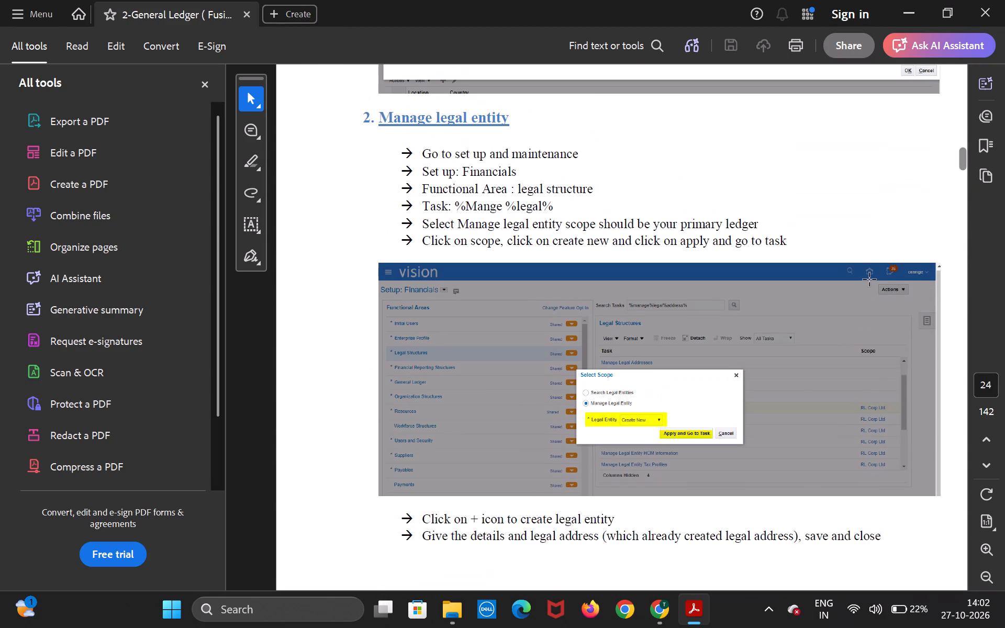
scroll(870, 280, up, 10)
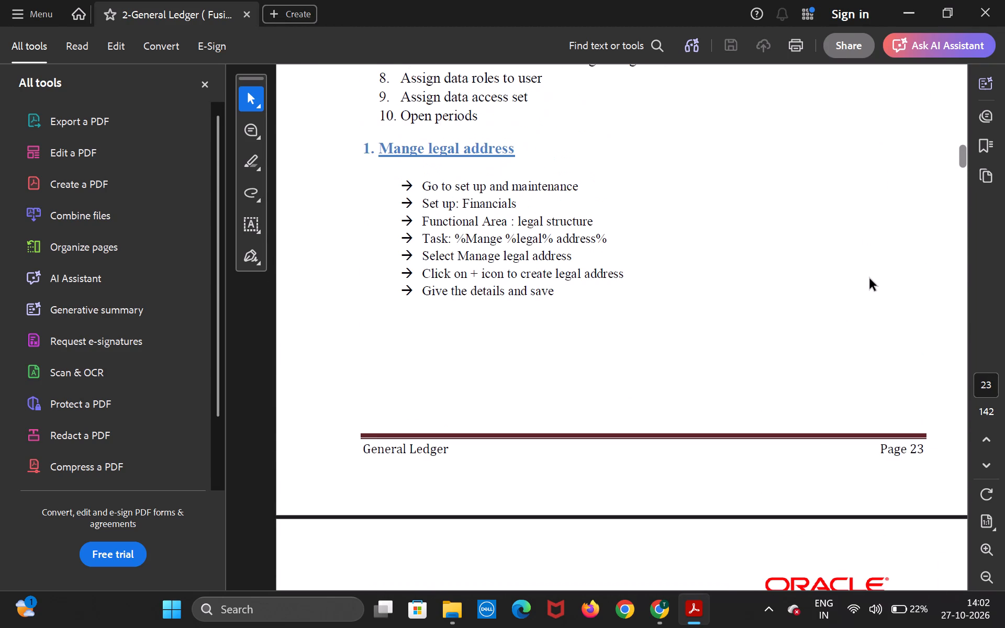
scroll(870, 280, up, 6)
scroll(870, 280, down, 1)
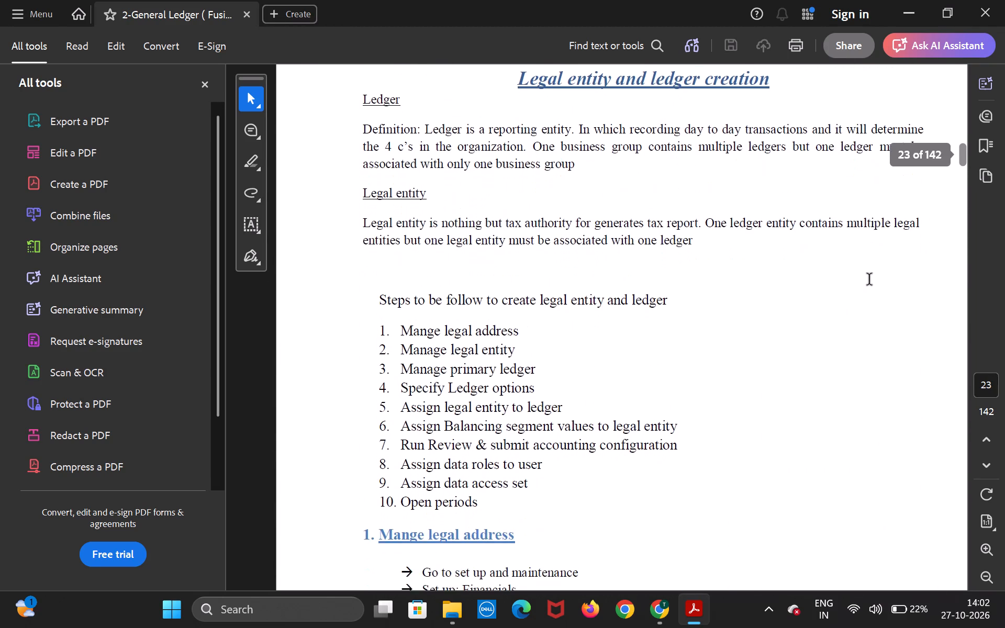
scroll(870, 280, up, 1)
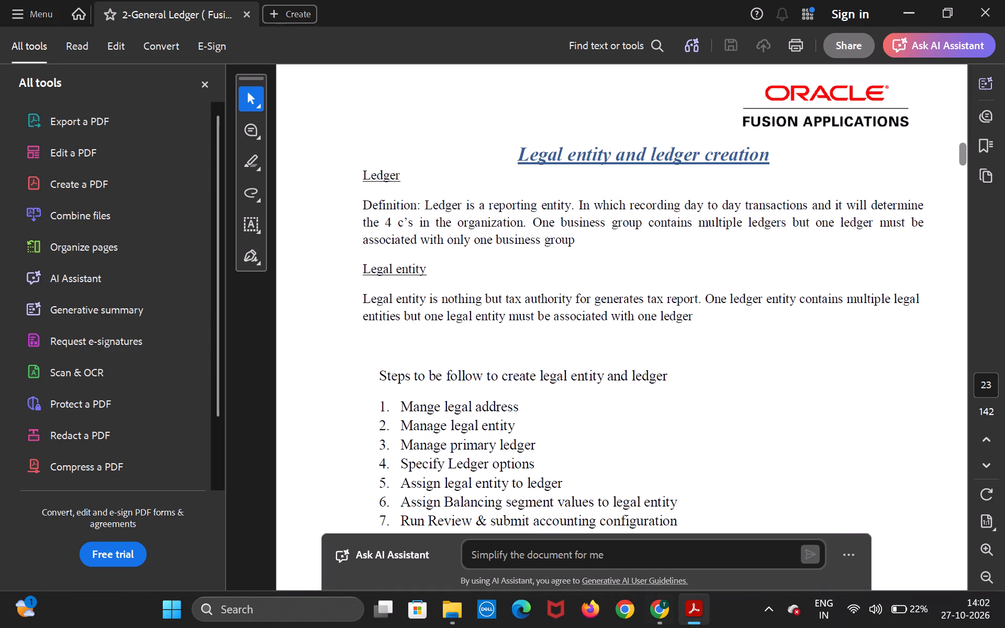
click(761, 469)
Switch to Oracle Financials in Chrome and open the Manage Legal Addresses task for the Legal Structures functional area.
click(672, 607)
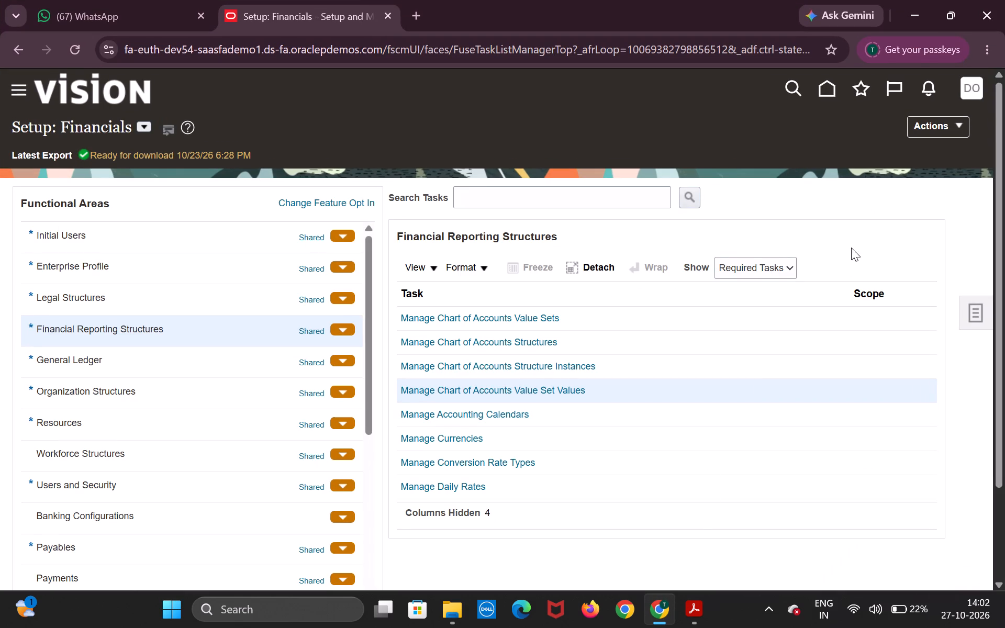
click(218, 298)
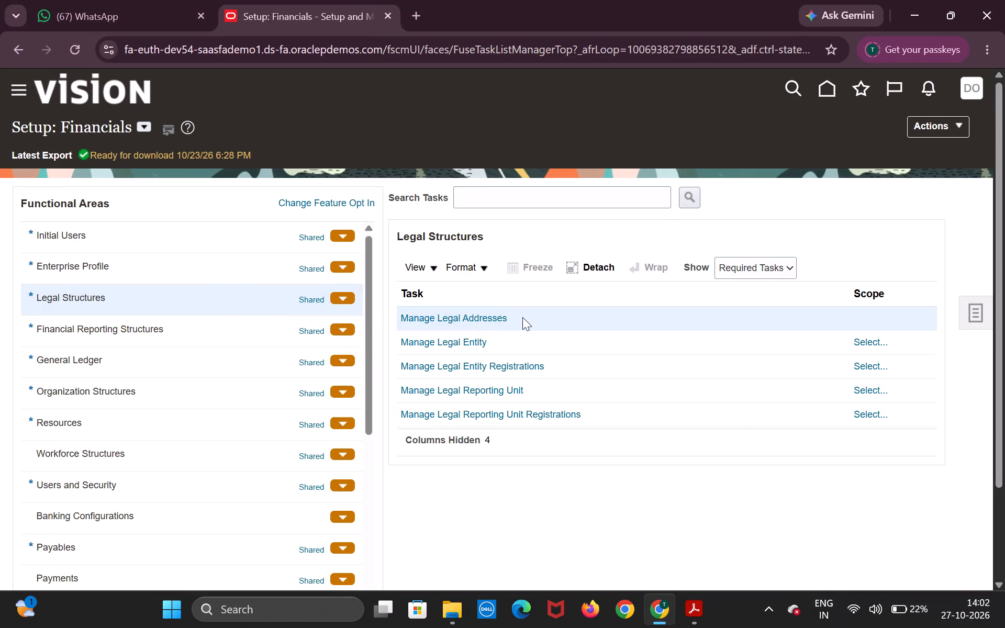
click(468, 319)
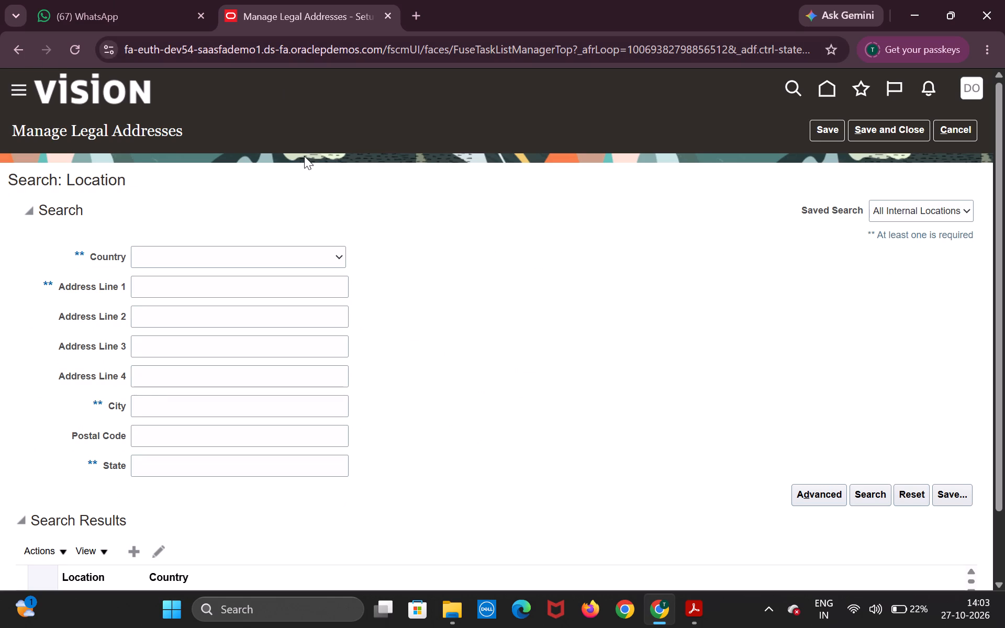
Open Google Maps in a new browser tab.
click(412, 17)
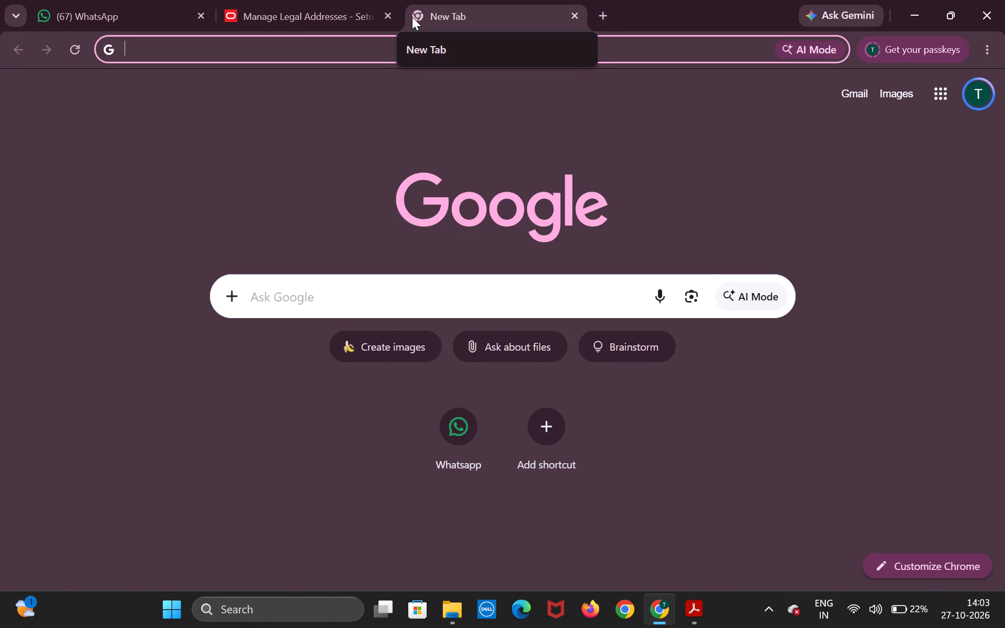
click(568, 288)
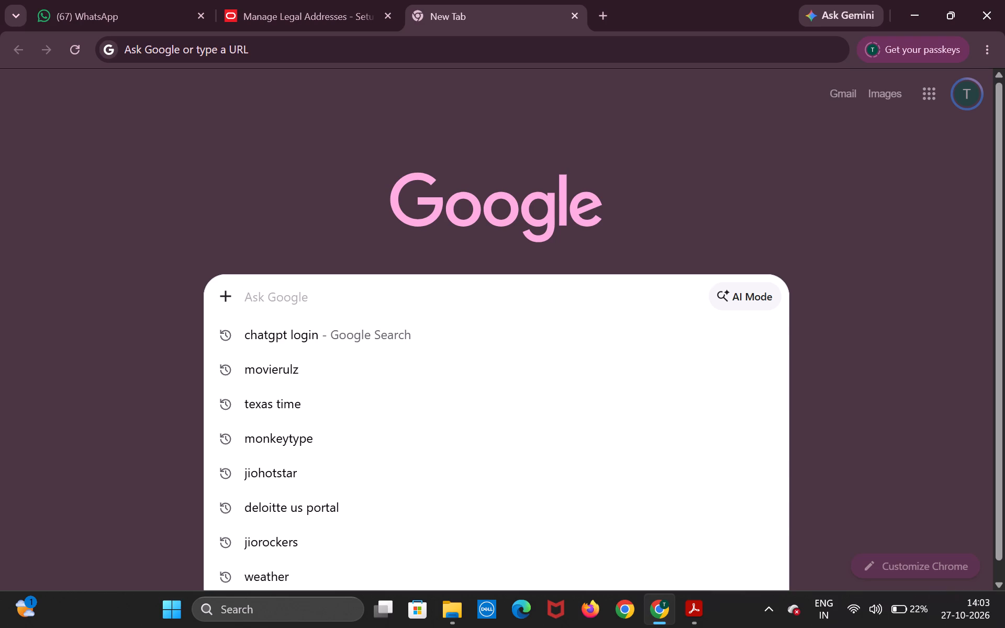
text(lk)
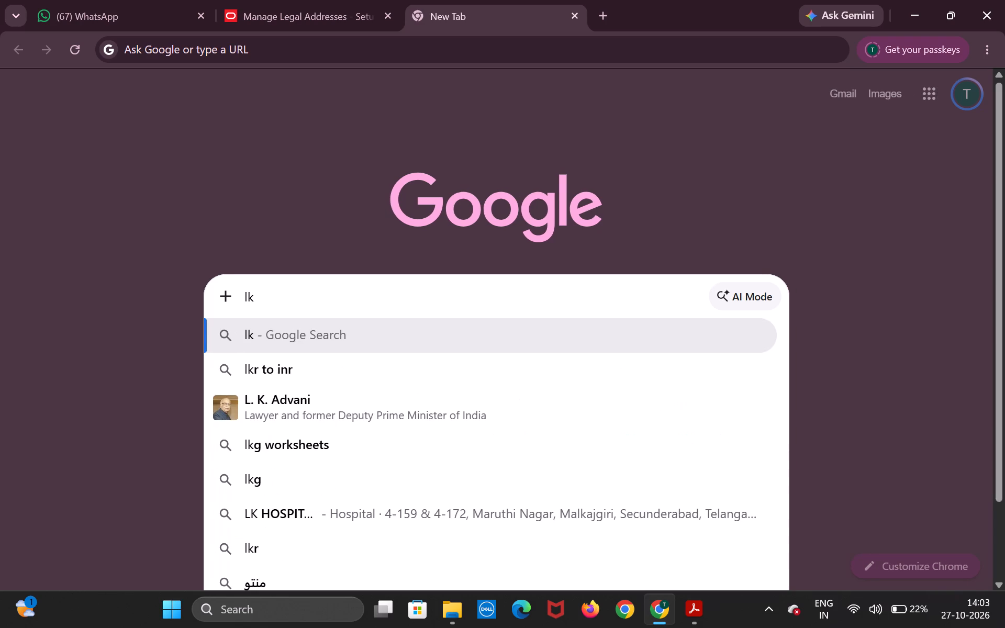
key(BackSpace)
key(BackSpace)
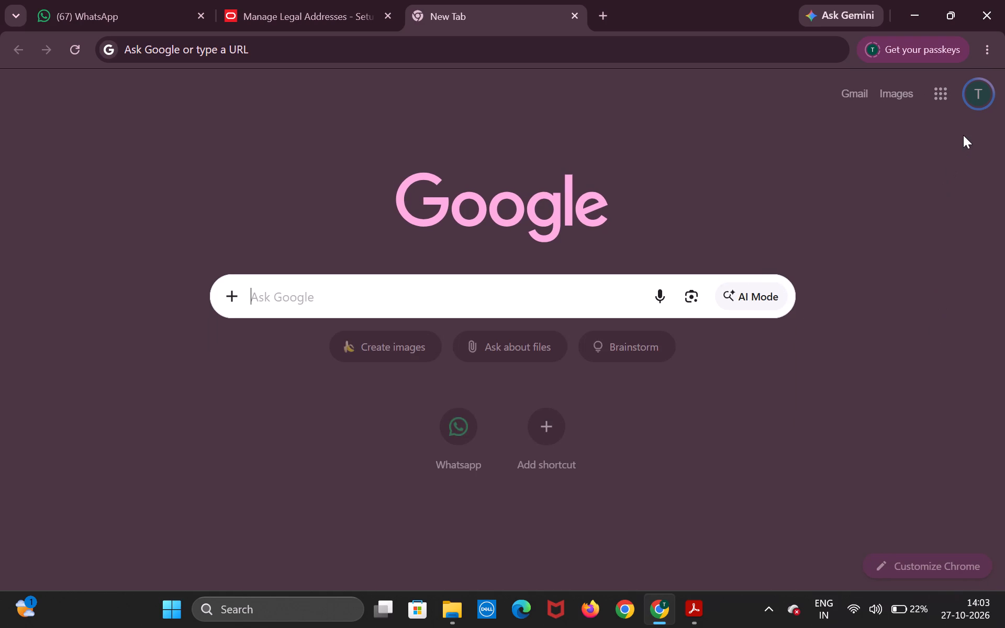
Open Google Maps from the Google apps in the new tab.
click(942, 96)
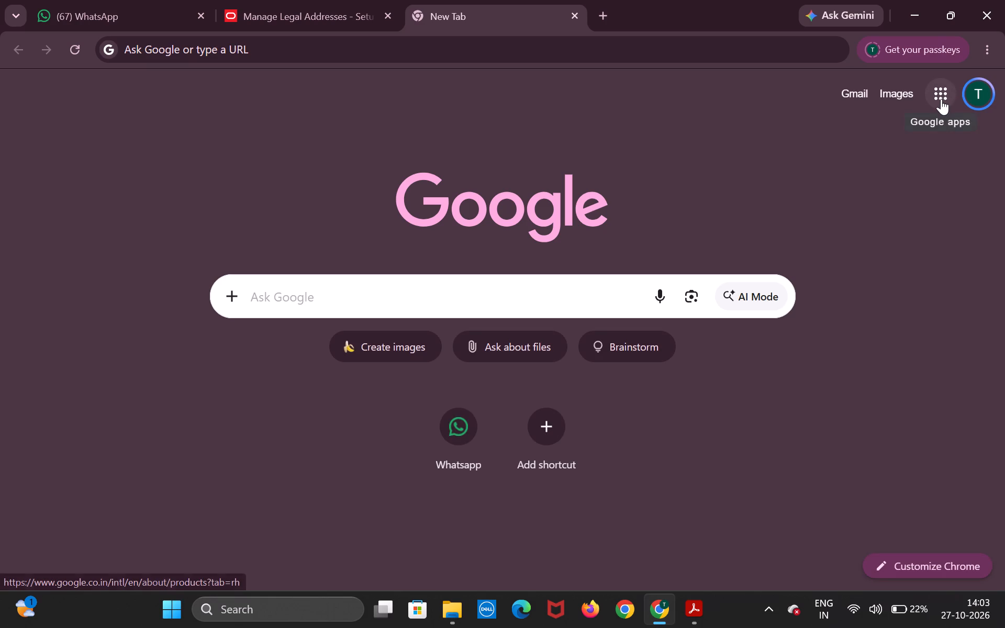
click(941, 99)
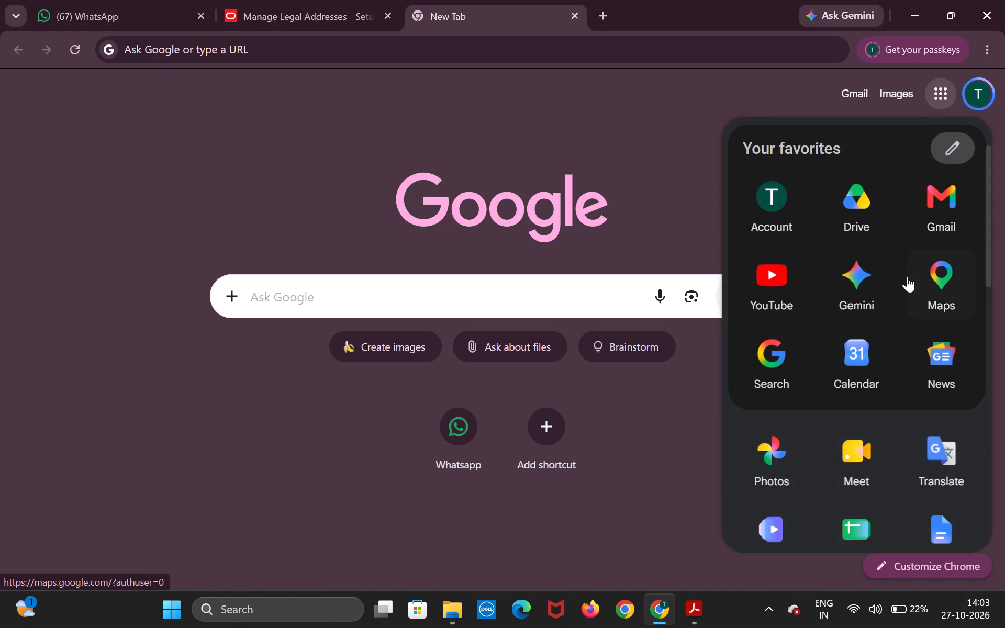
click(944, 287)
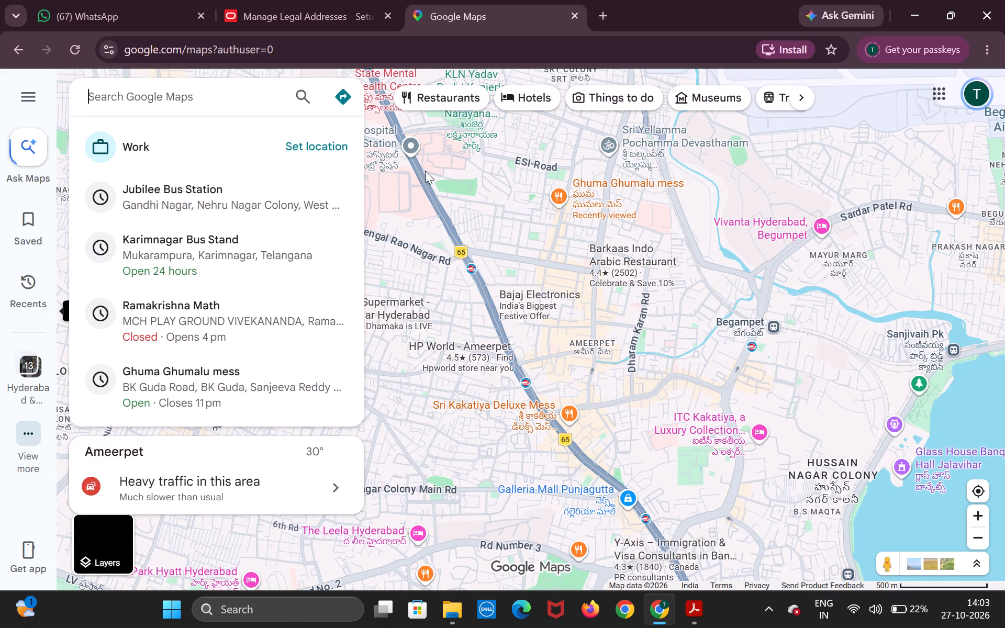
Start a place search in Google Maps.
click(262, 99)
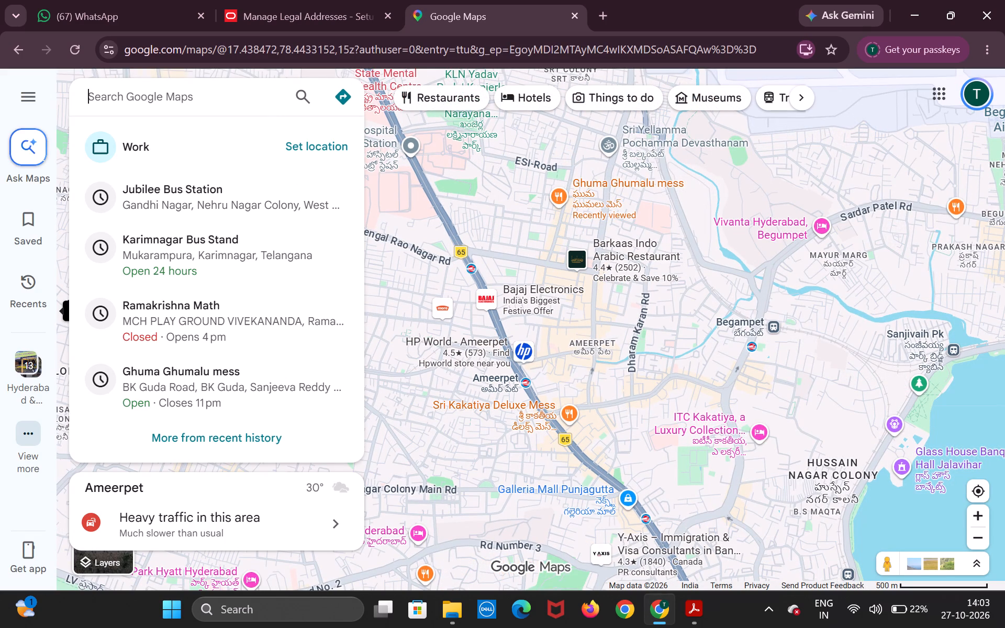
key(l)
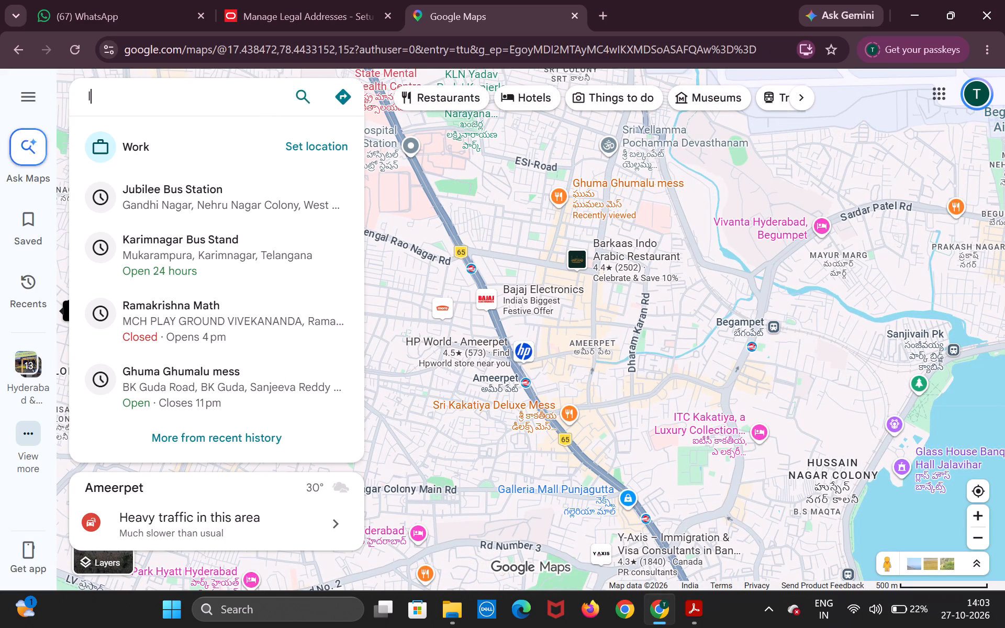
key(BackSpace)
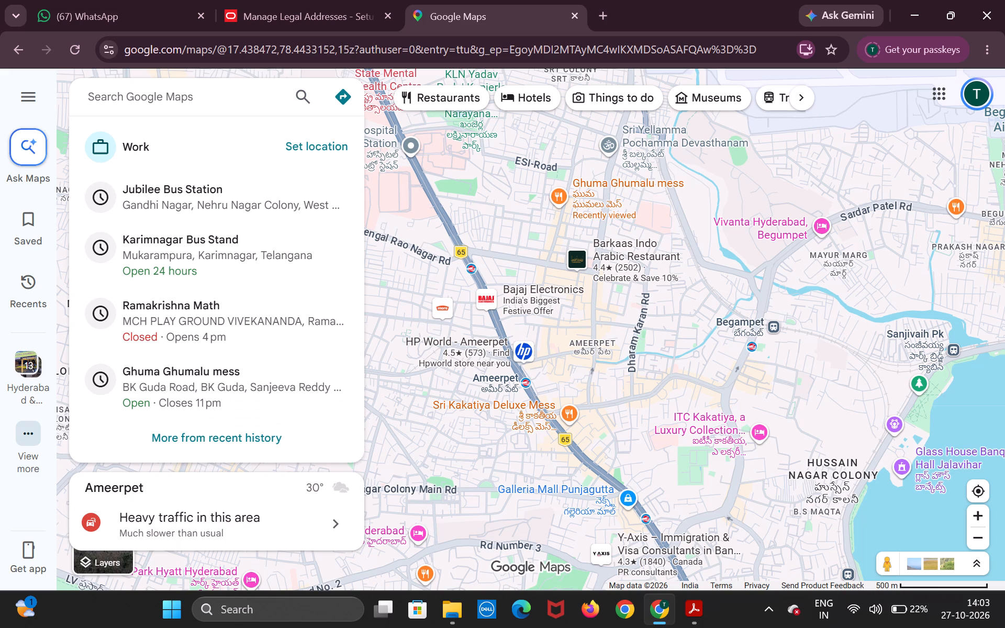
Search the map for HP company.
key(shift+h)
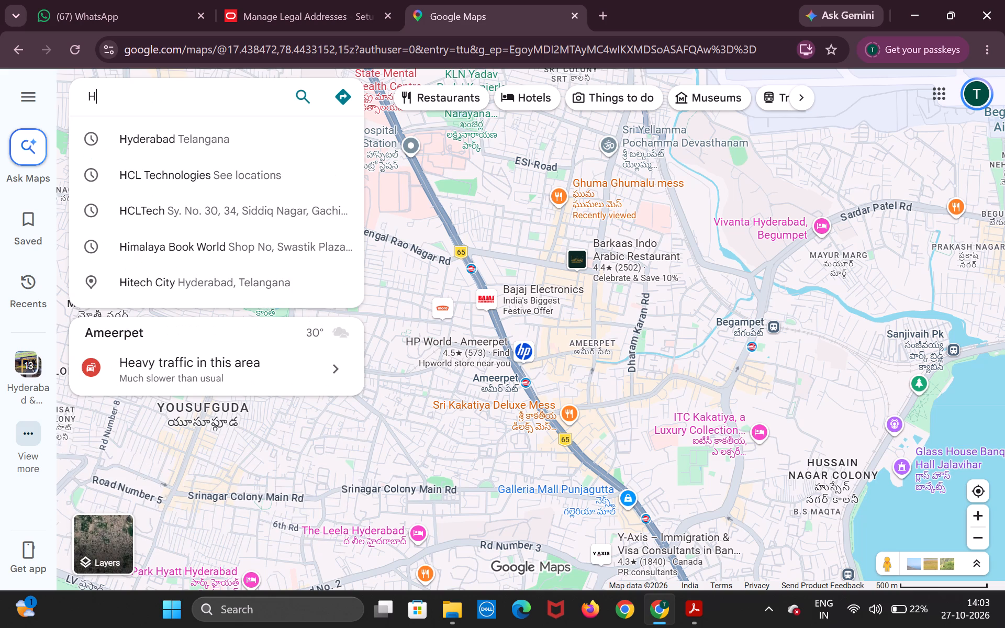
key(shift+p)
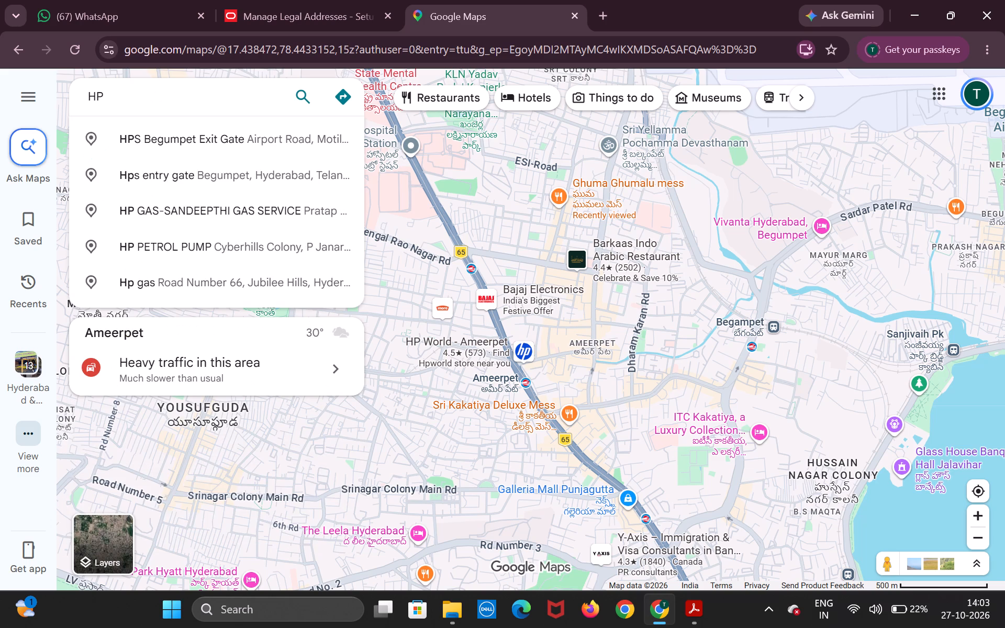
key(space)
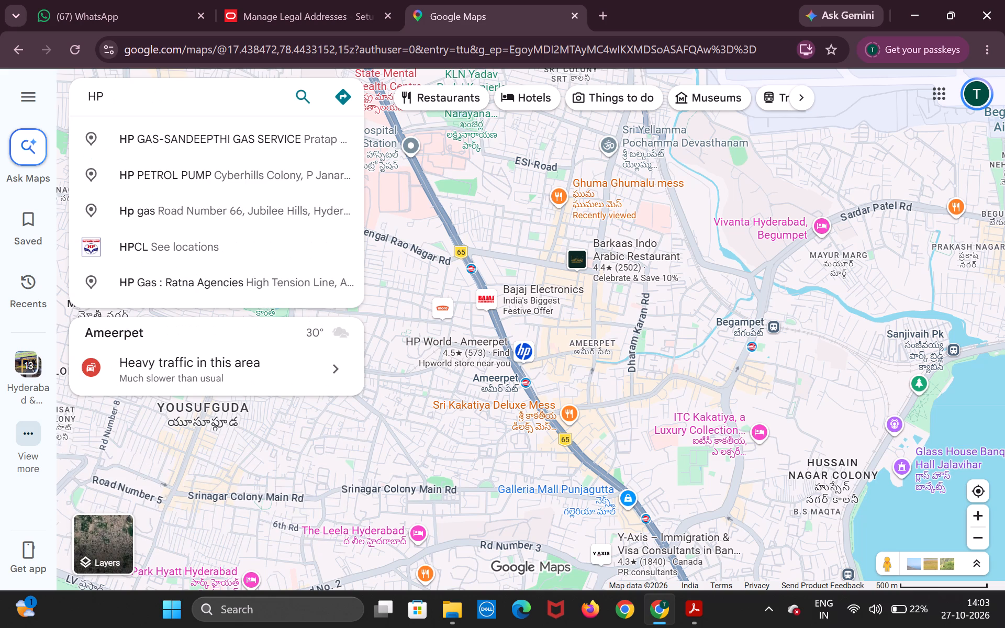
text(co)
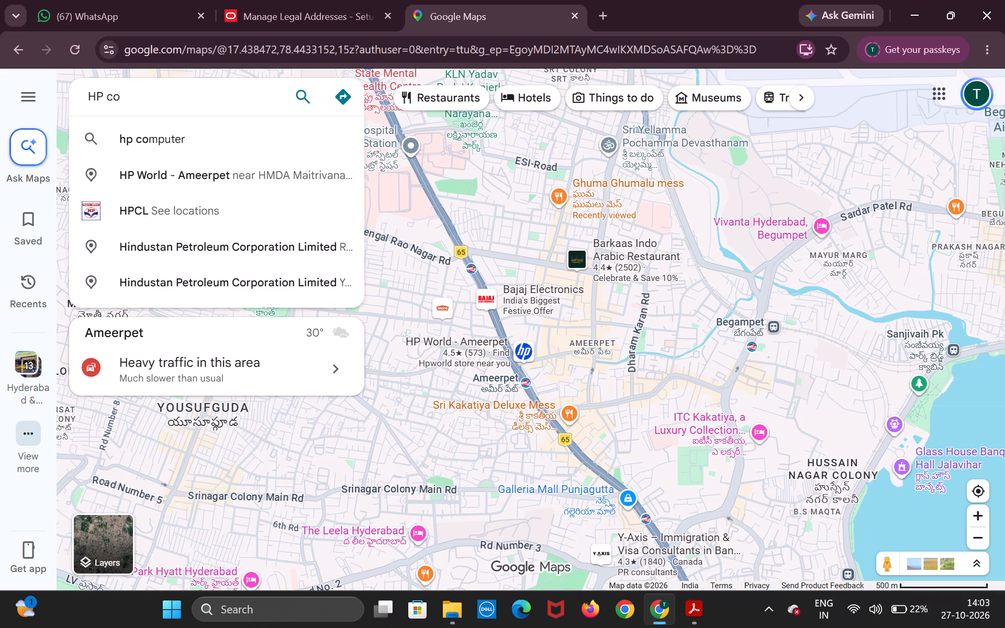
key(m)
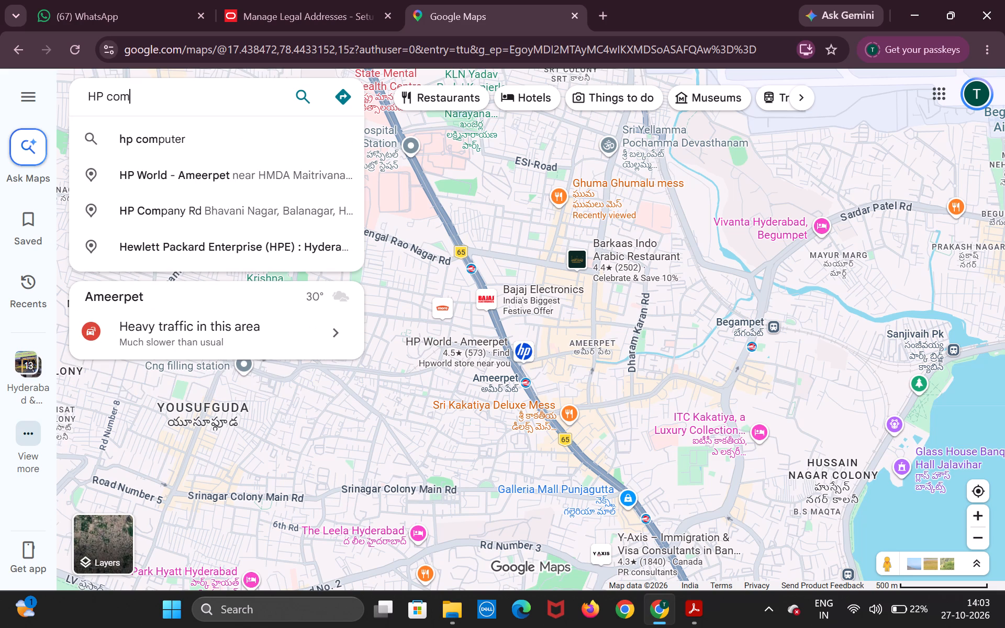
key(a)
key(BackSpace)
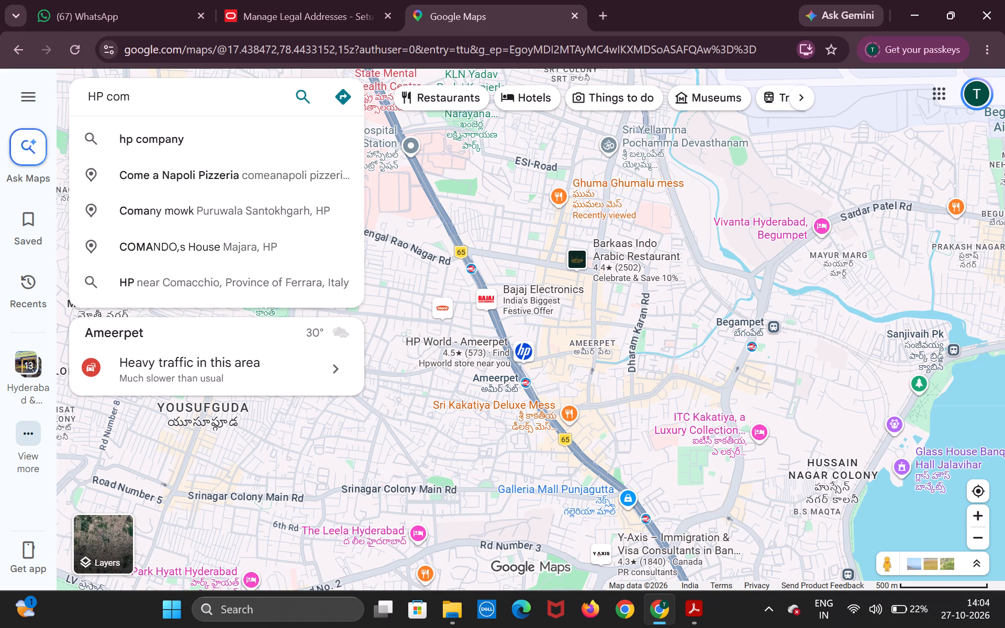
key(p)
key(a)
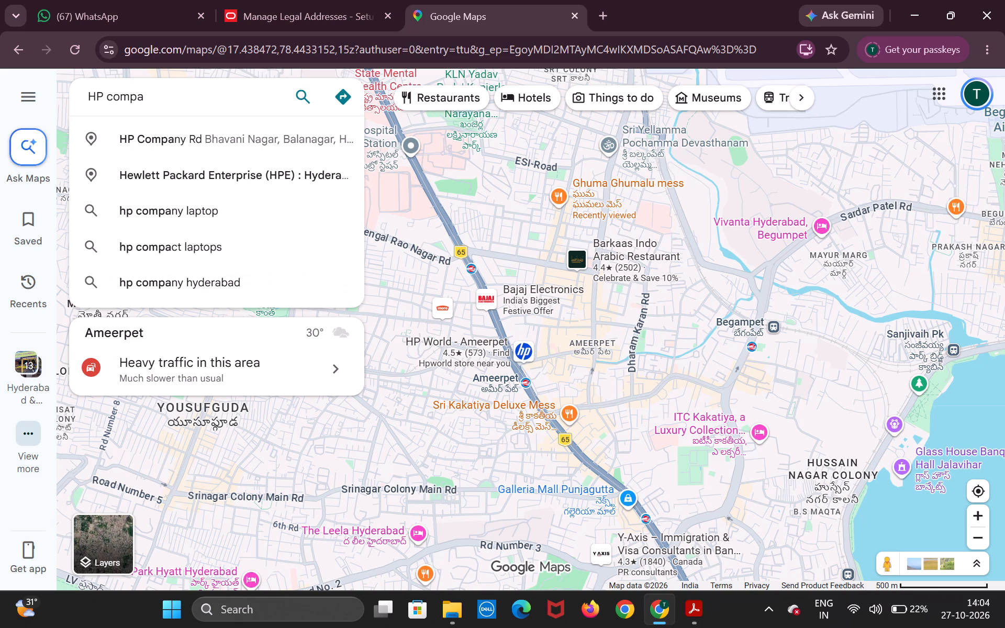
key(n)
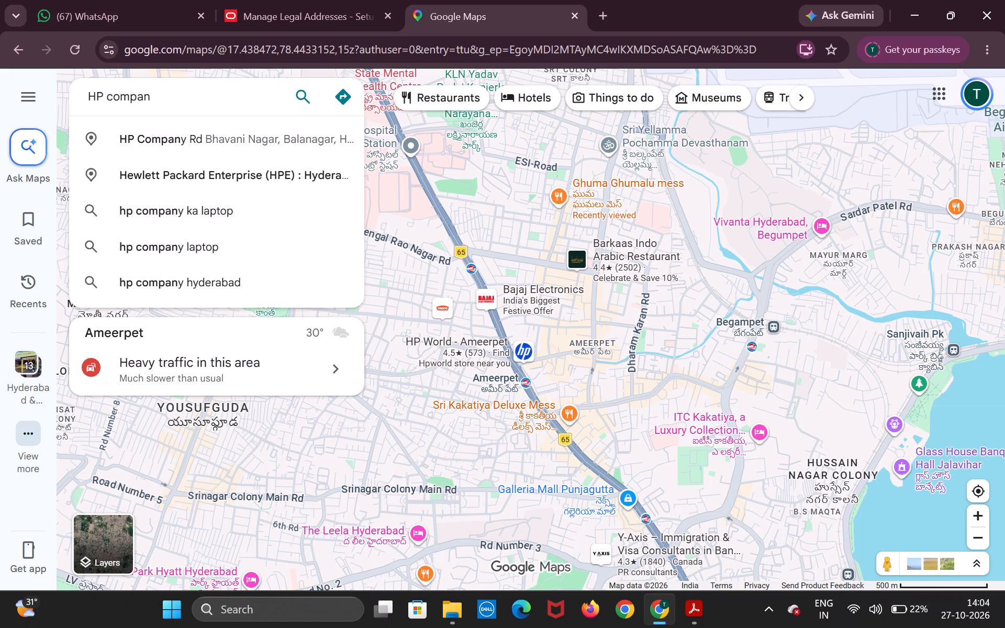
key(y)
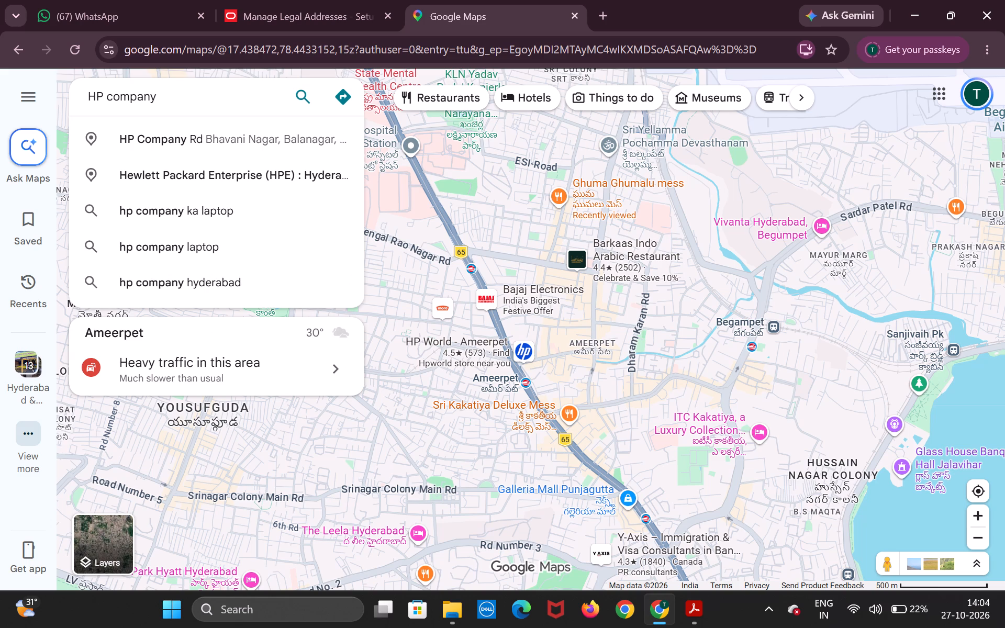
key(Return)
key(Return)
key(Return)
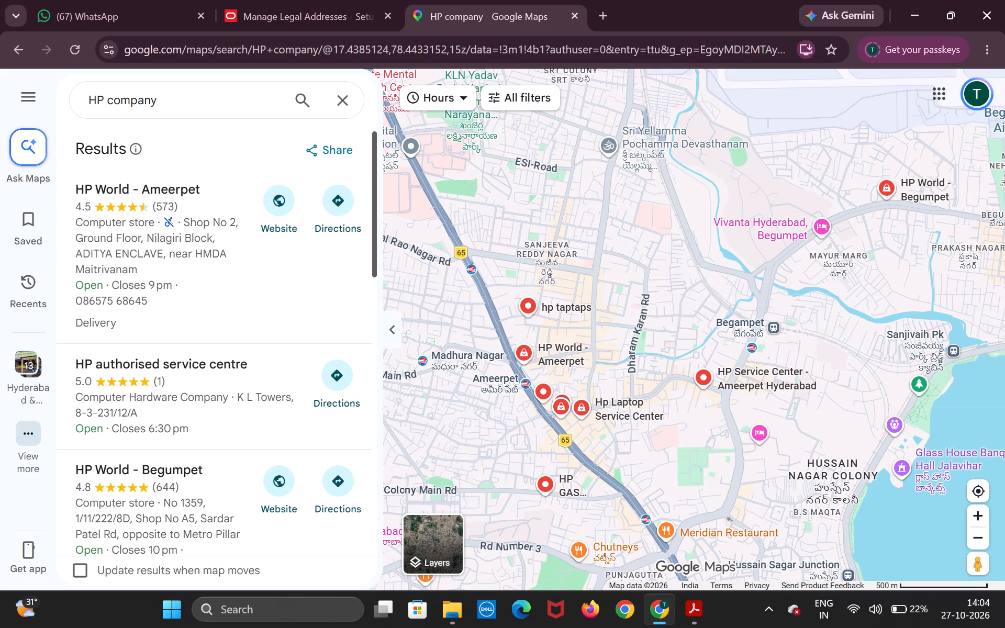
Open the HP World - Ameerpet listing and look up its full street address.
click(158, 245)
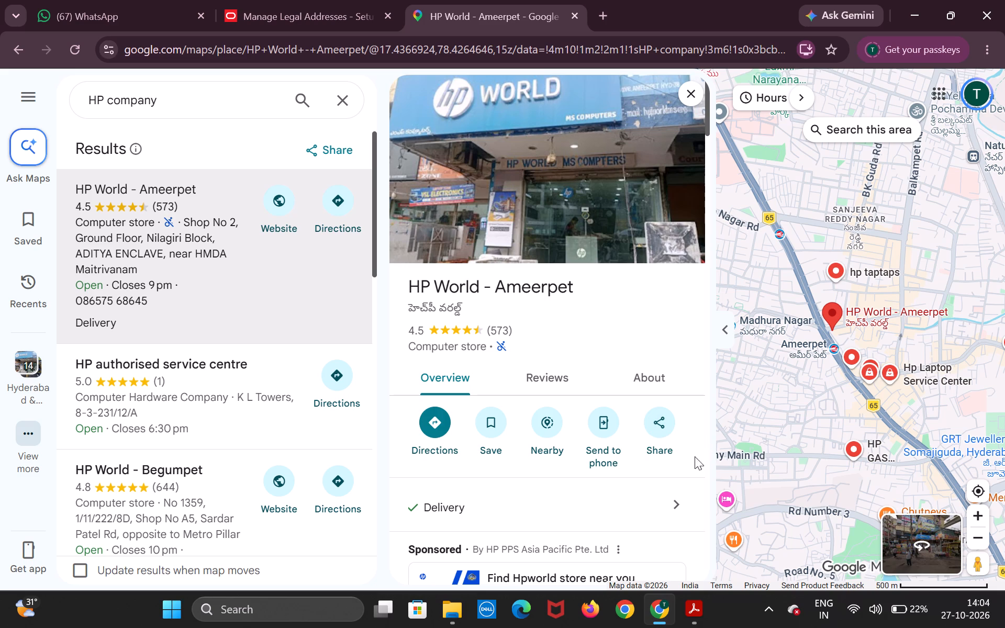
scroll(646, 476, down, 4)
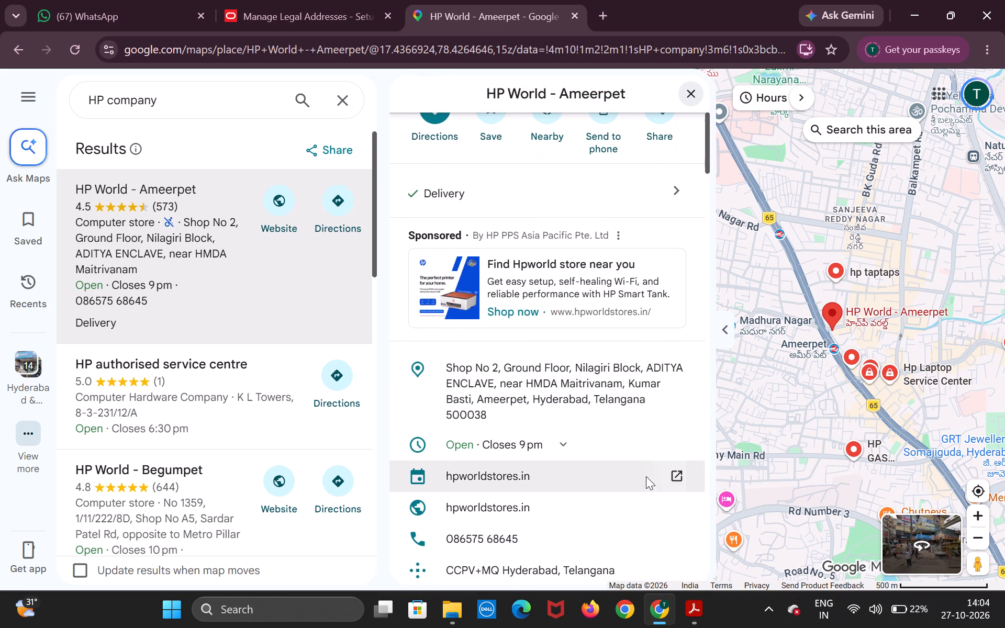
scroll(646, 476, up, 1)
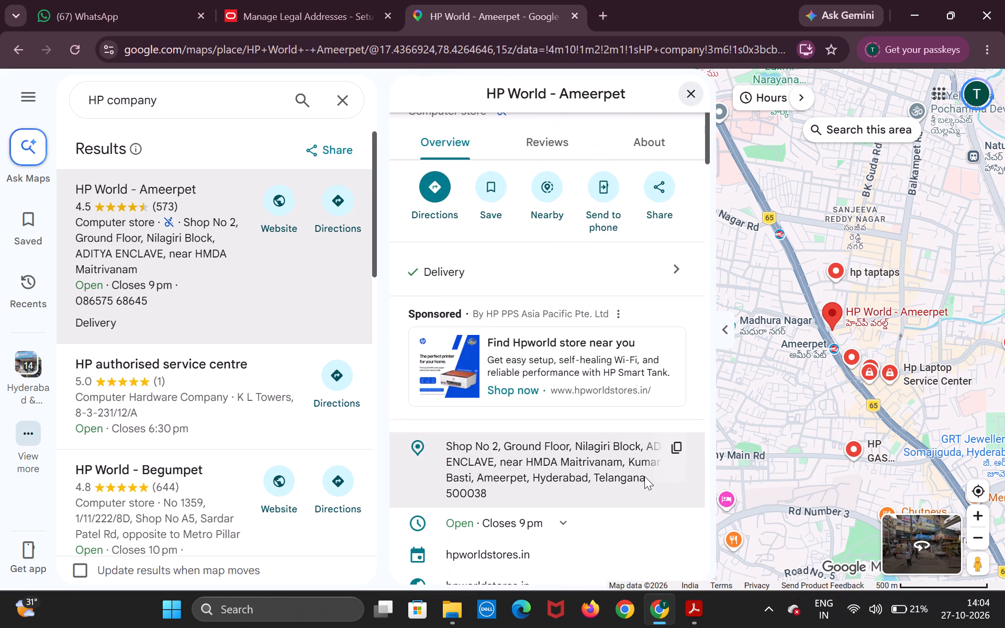
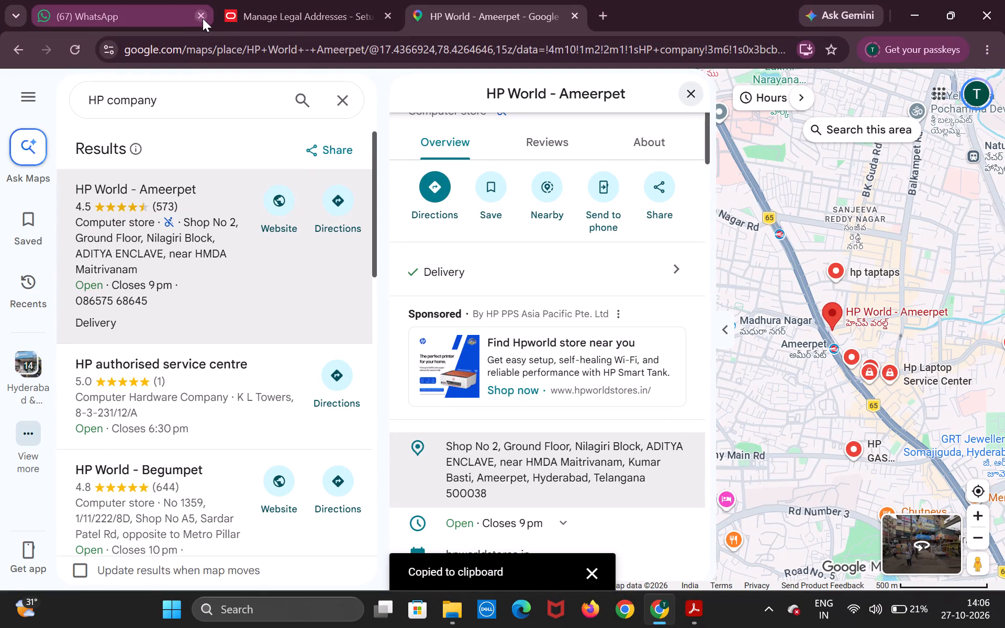
Return to Manage Legal Addresses in Oracle Financials and start a new location with the country set to India.
click(260, 12)
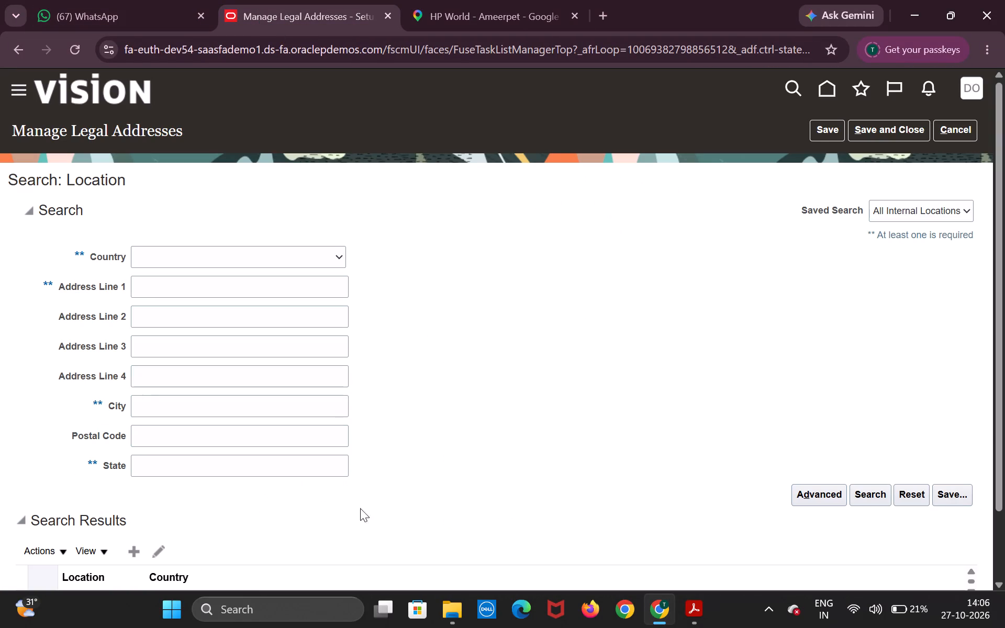
click(137, 560)
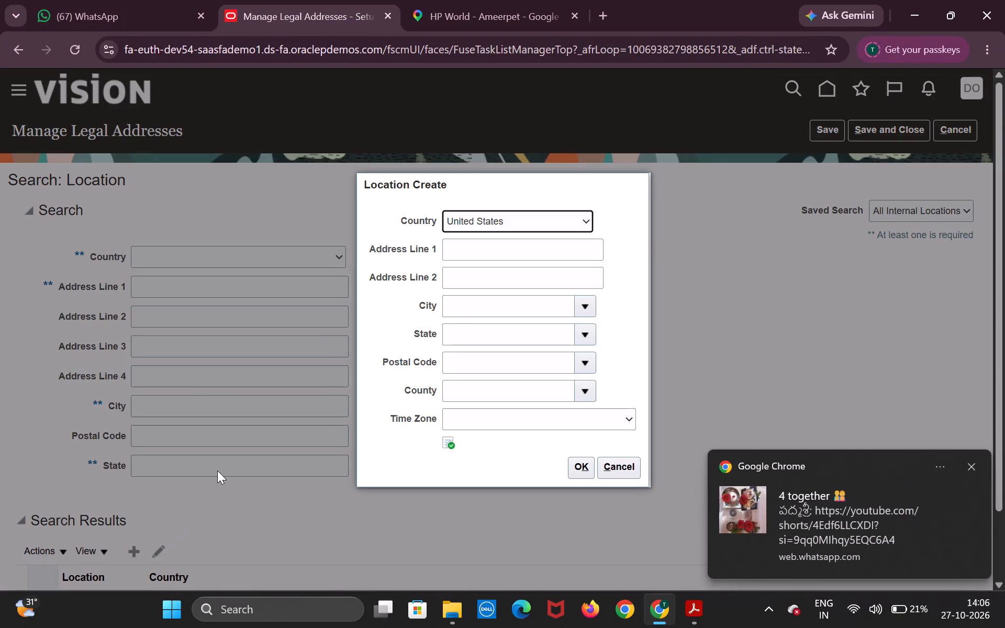
click(558, 225)
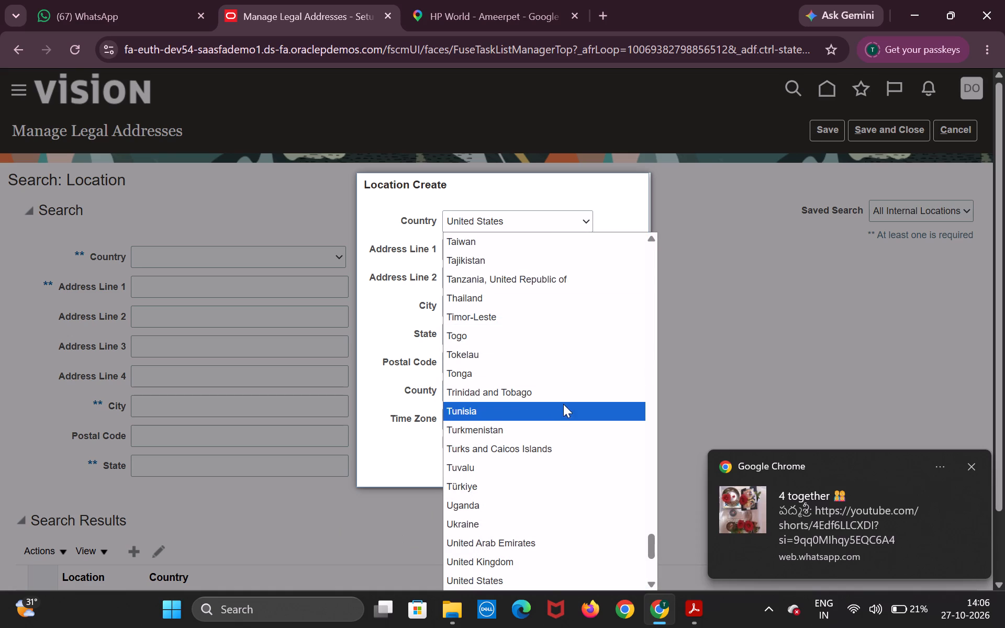
scroll(563, 400, up, 8)
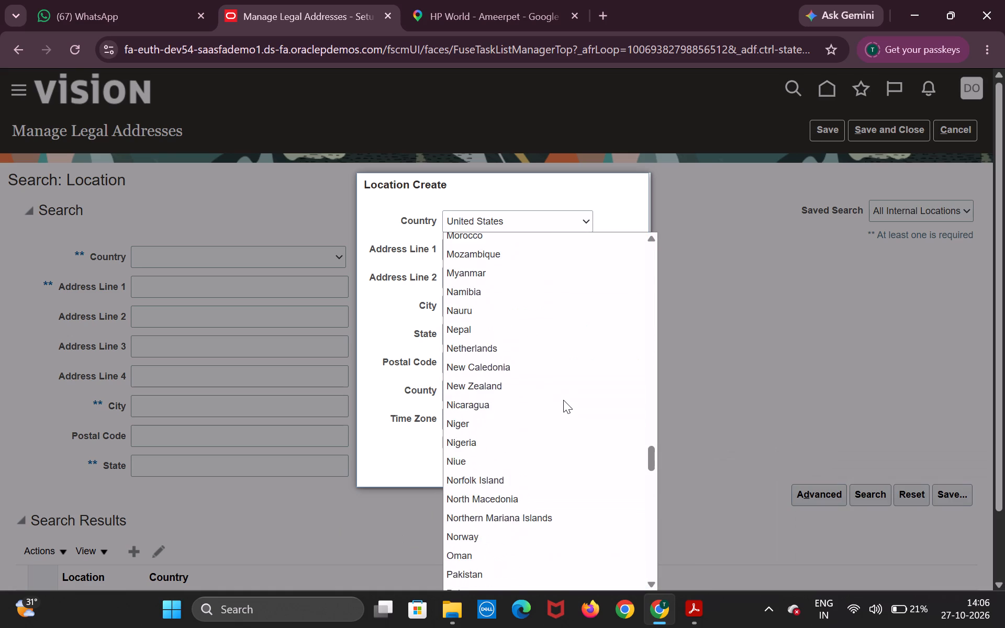
scroll(566, 395, up, 4)
scroll(566, 395, down, 5)
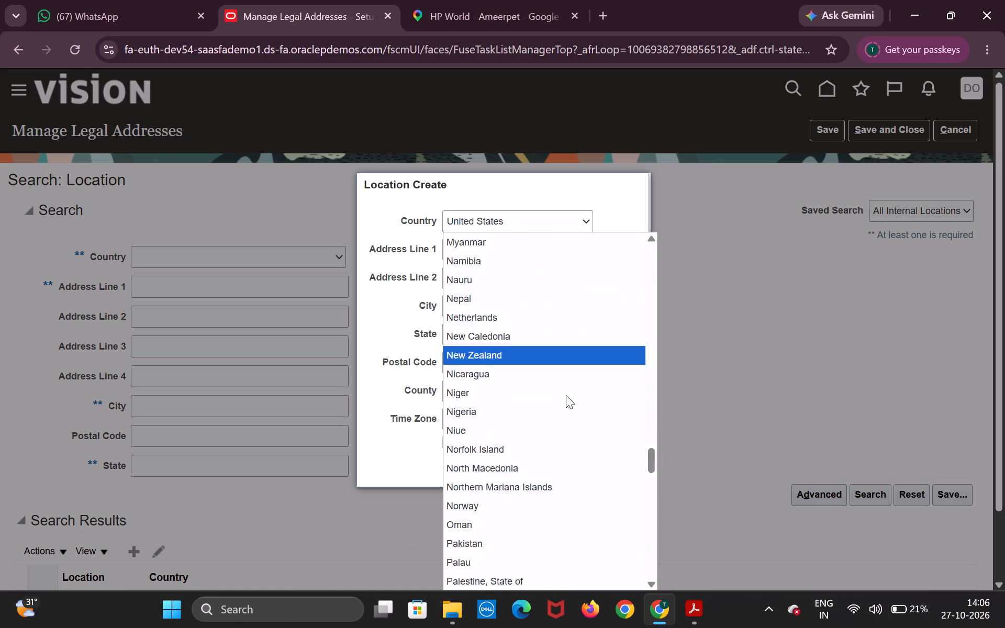
scroll(566, 395, up, 4)
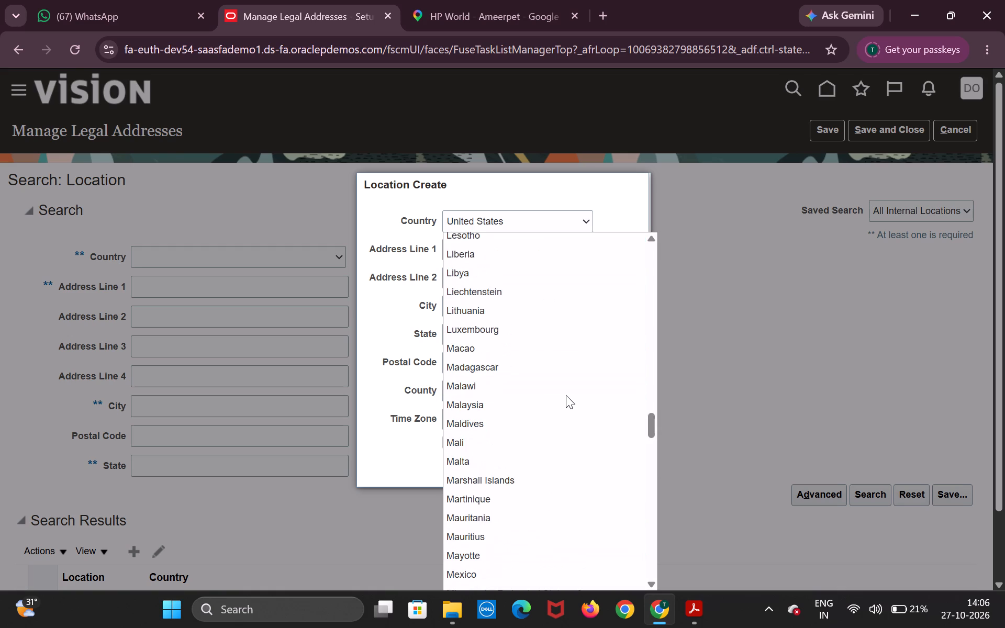
scroll(566, 395, up, 4)
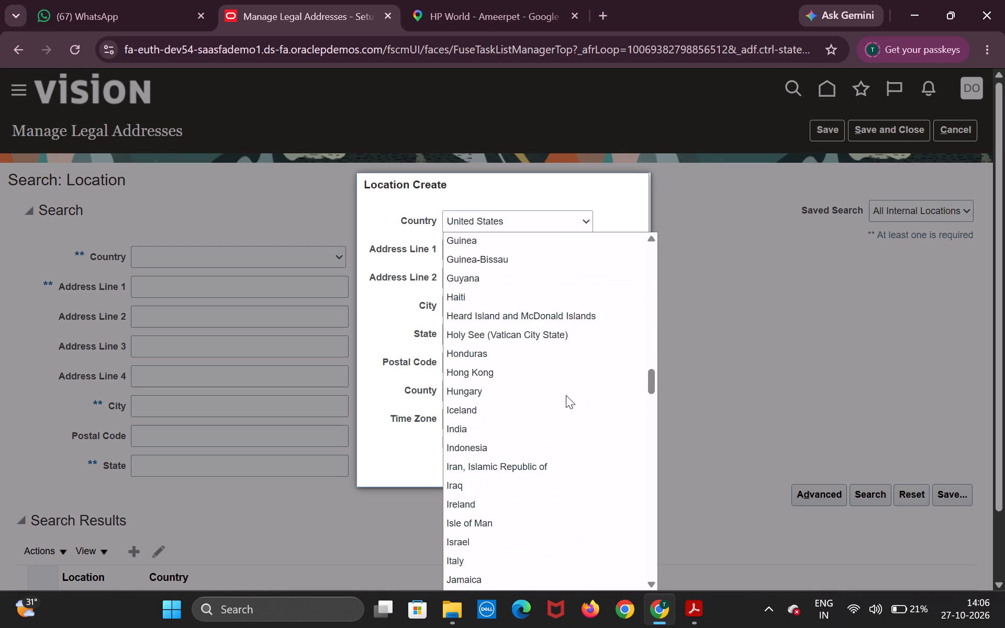
click(569, 429)
Begin filling in Address Line 1 of the new India location.
drag(578, 262, 573, 262)
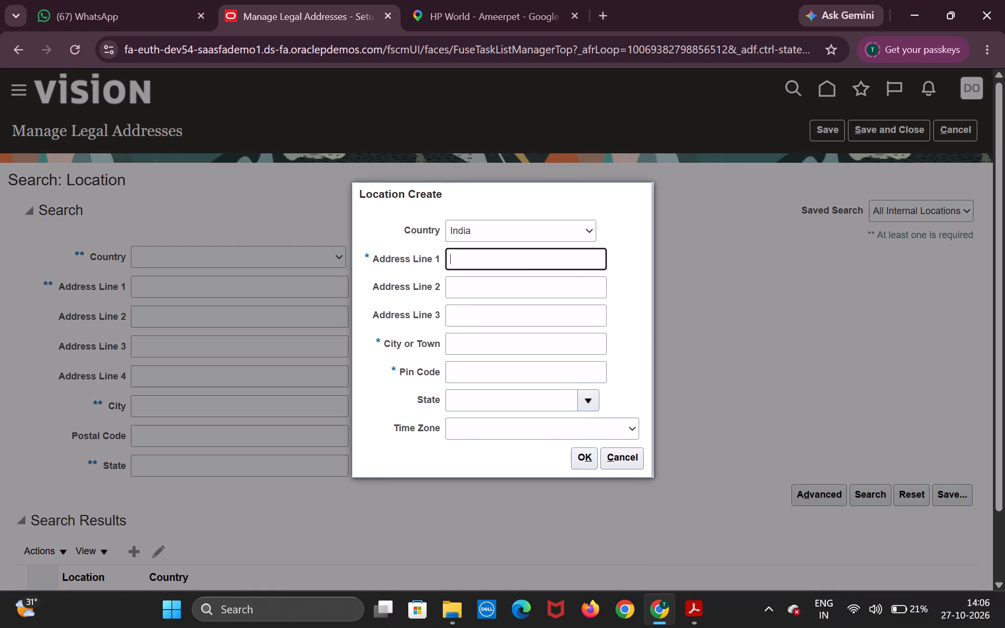
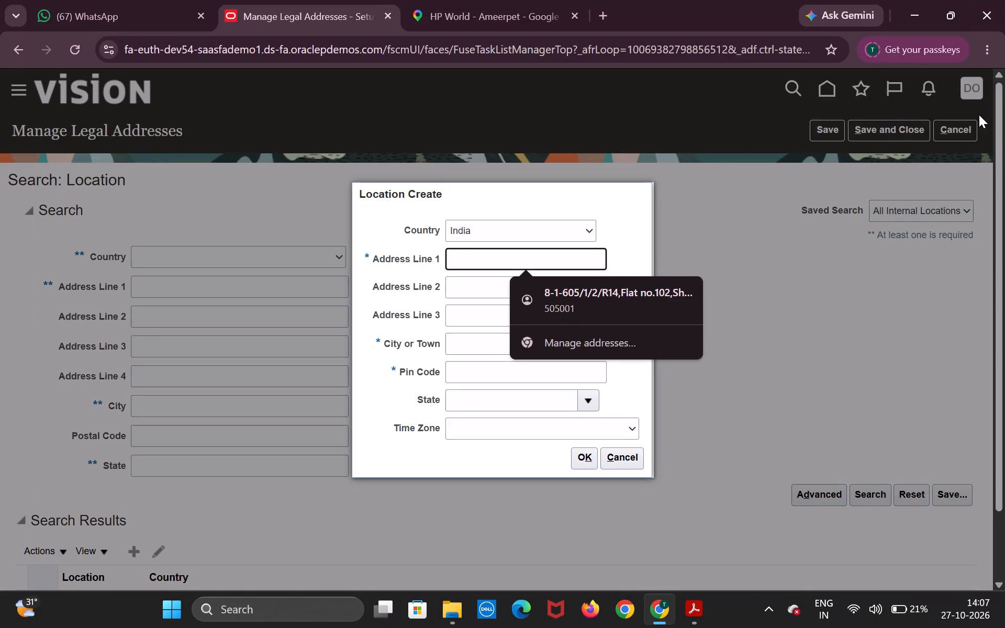
Fill Address Line 1 of the new India location with the copied HP World Ameerpet store address.
click(560, 264)
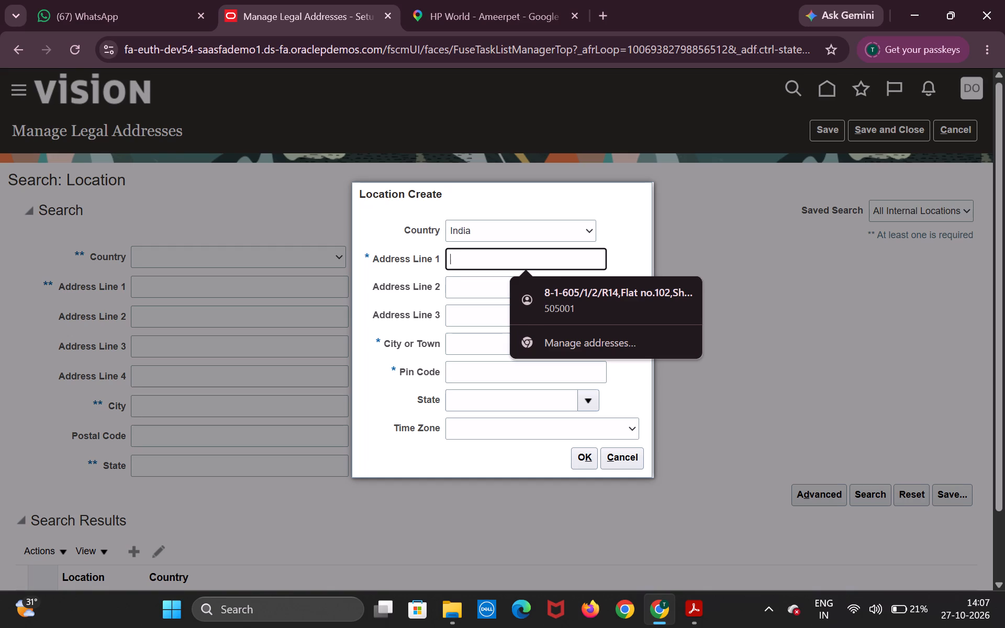
key(ctrl+v)
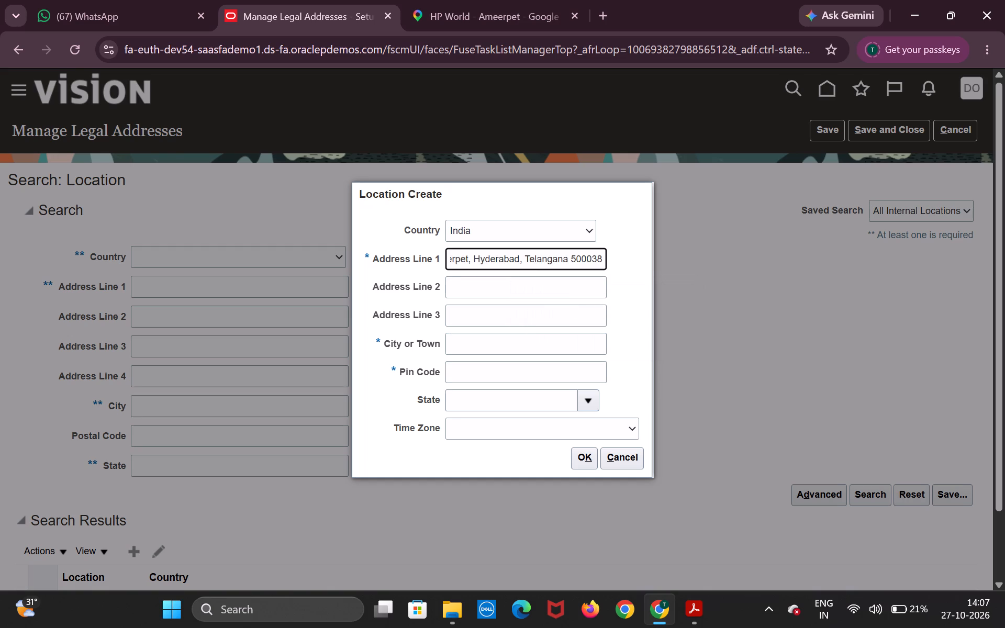
Begin filling in the City or Town of the new India location.
click(540, 344)
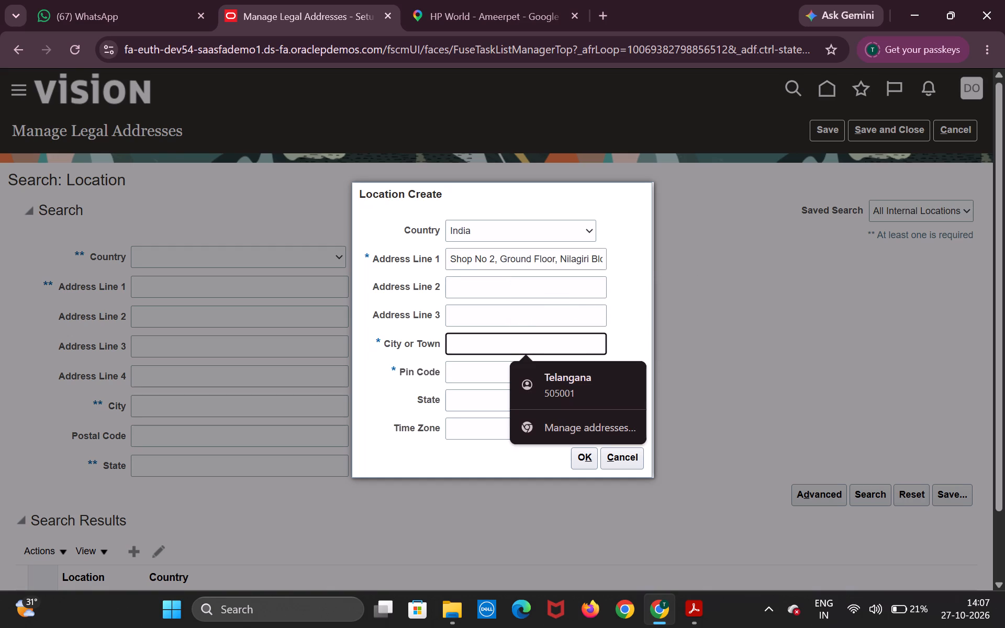
key(h)
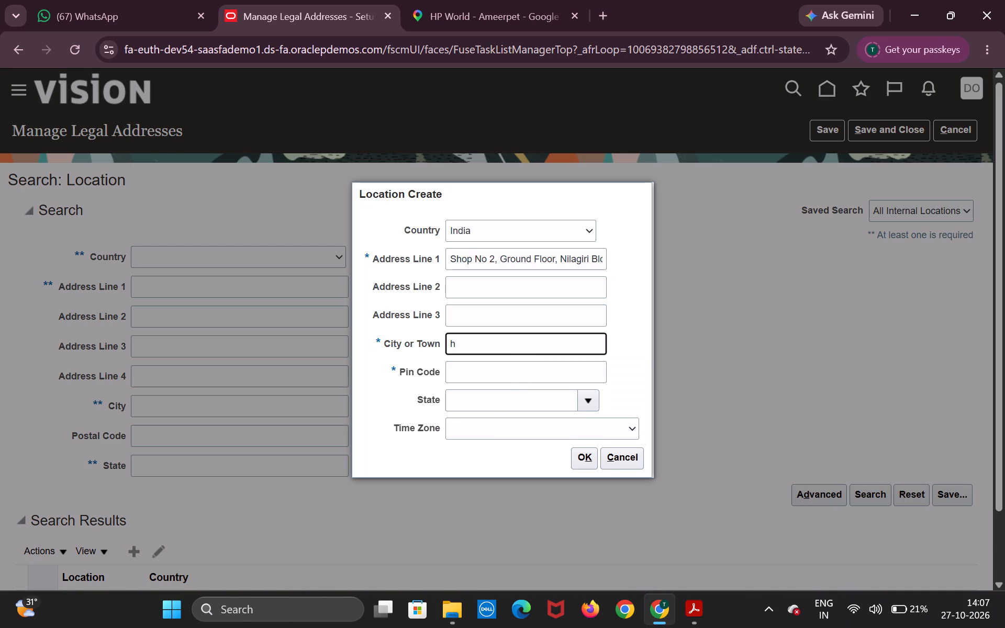
key(BackSpace)
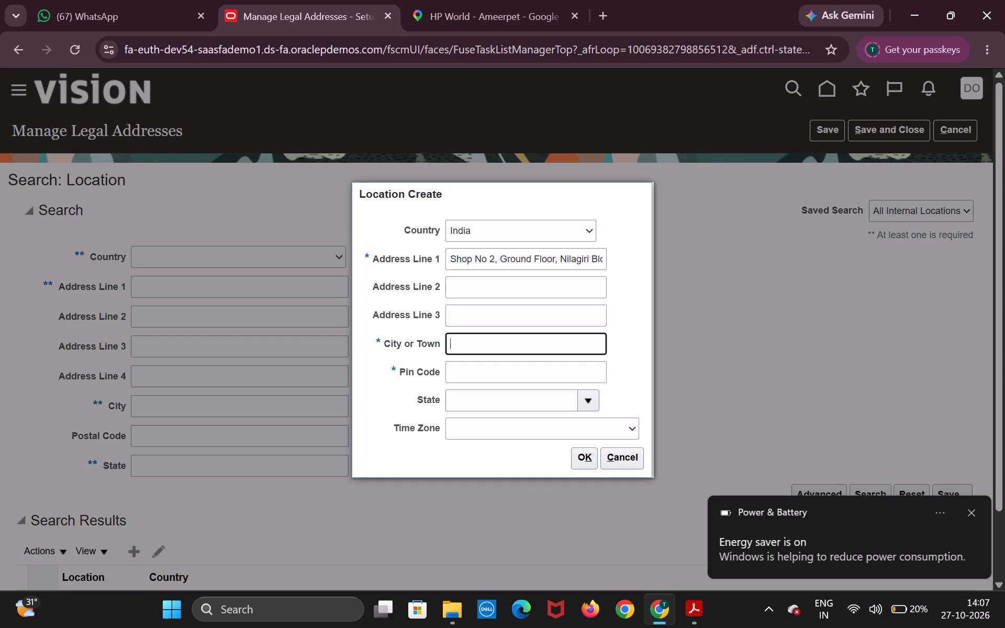
click(540, 344)
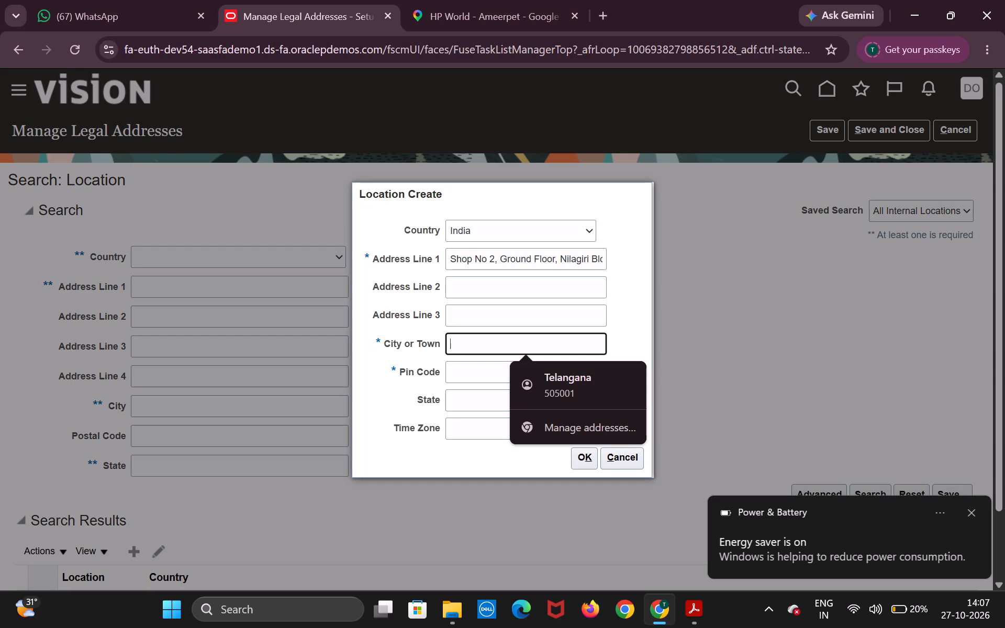
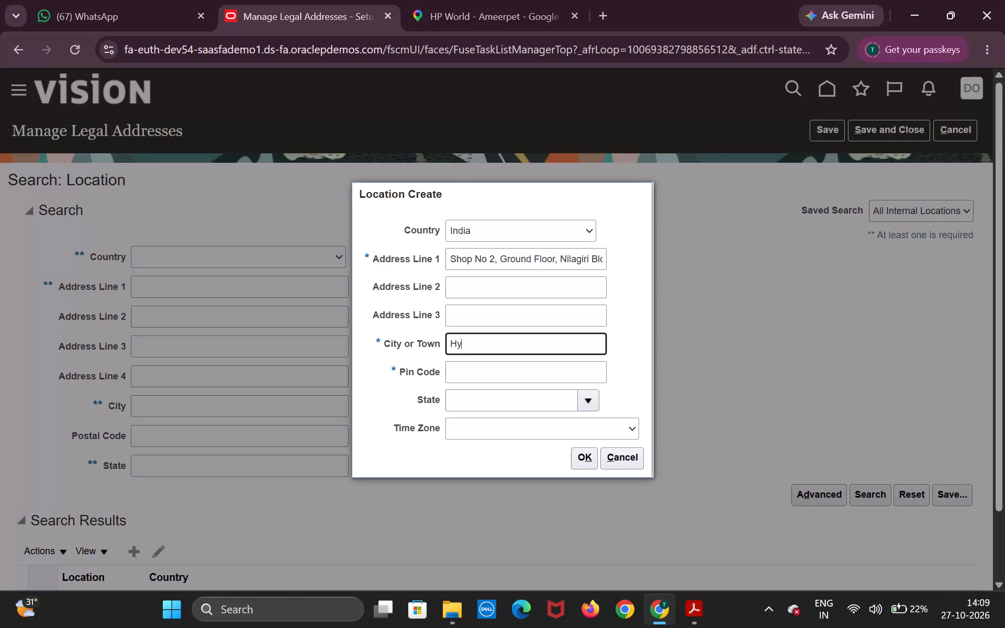
Complete the new India location with city Hyderbad and pin code 500038, and create it.
text(der)
text(bad)
key(Tab)
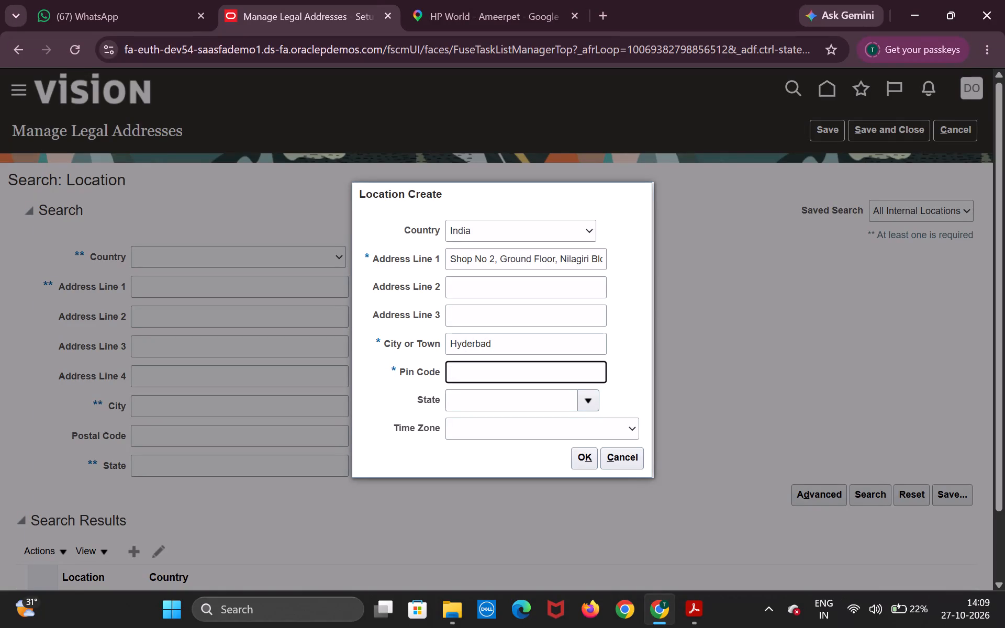
text(5000)
key(Tab)
key(3)
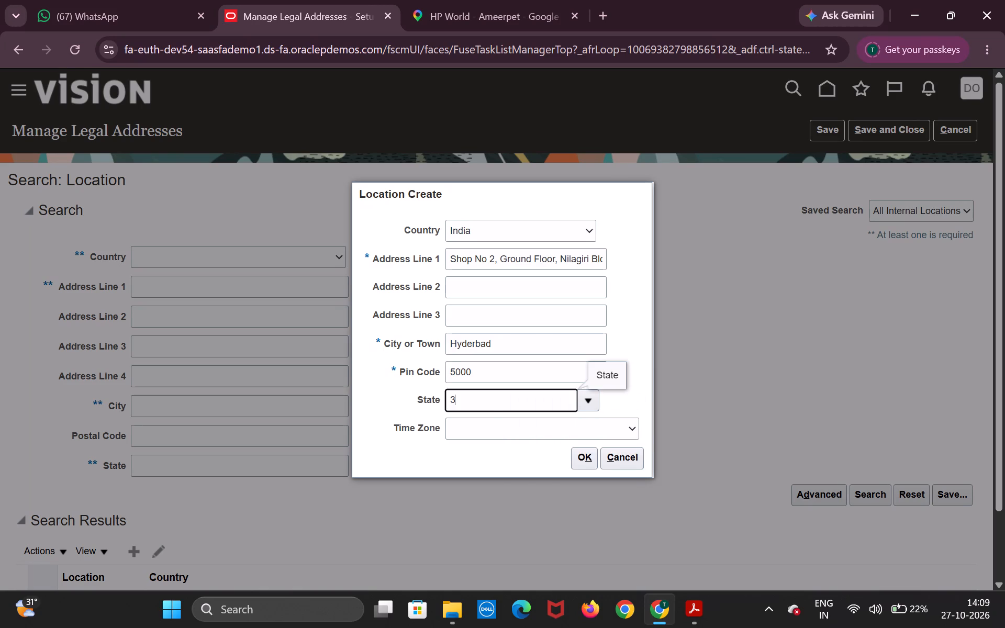
key(BackSpace)
key(shift+Tab)
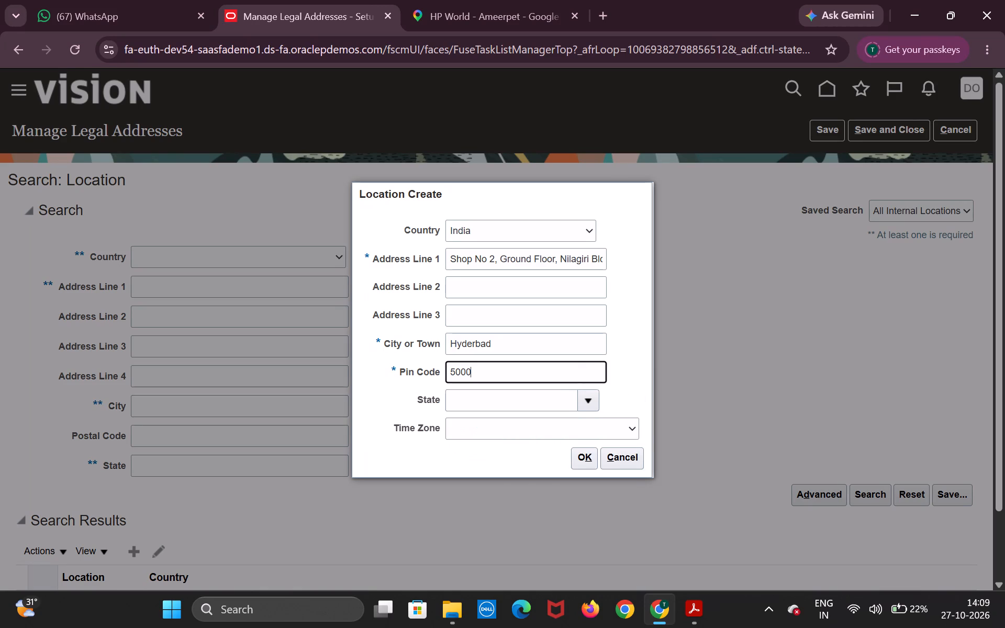
key(3)
key(8)
click(579, 450)
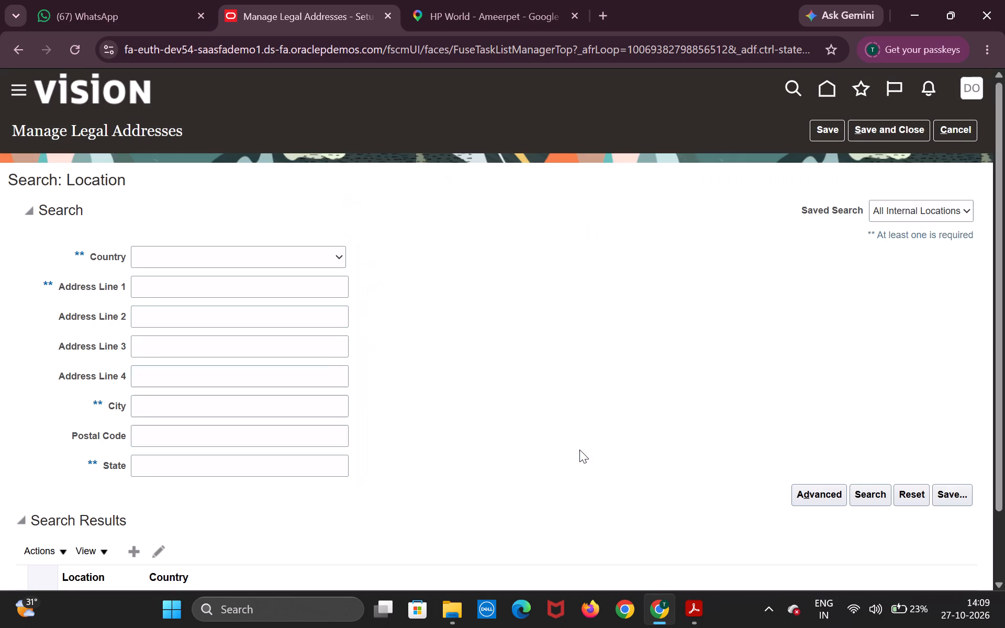
Check the new India location in the search results, and save and close the legal addresses.
scroll(579, 450, down, 4)
scroll(579, 448, up, 5)
scroll(579, 448, down, 3)
scroll(579, 448, up, 3)
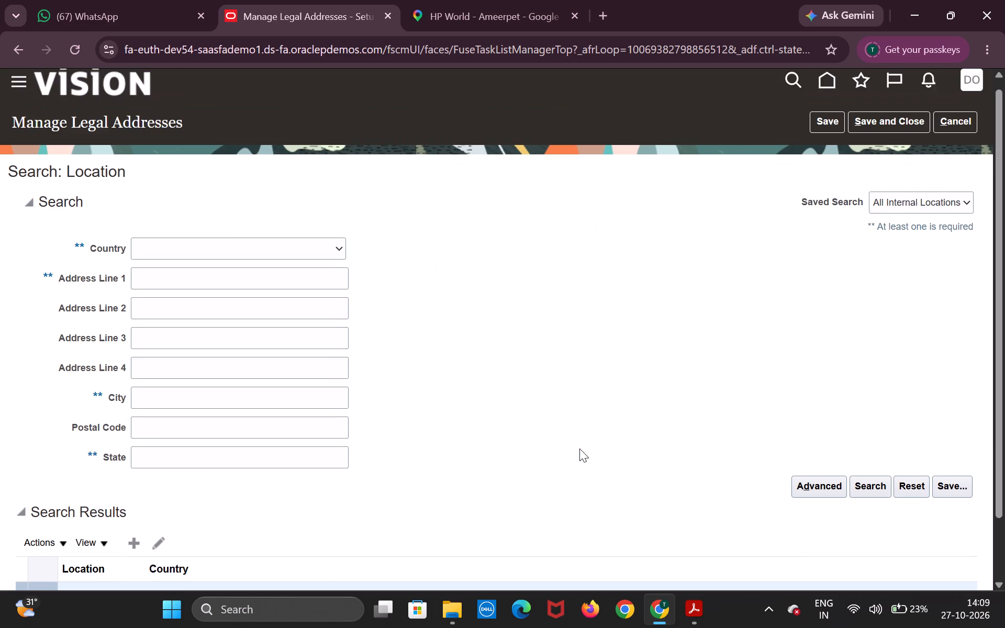
scroll(579, 448, down, 3)
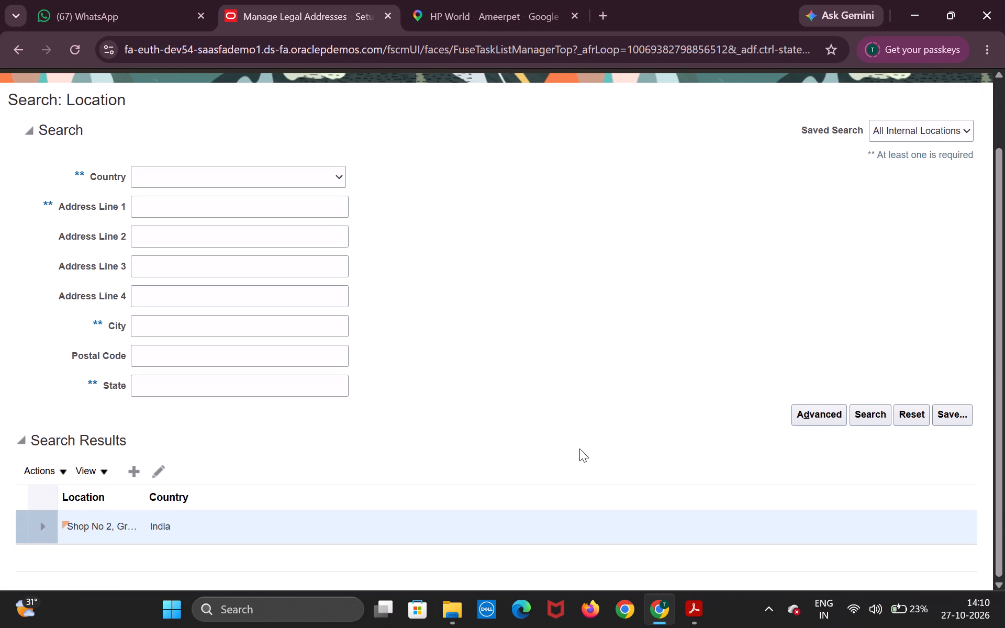
scroll(705, 301, up, 4)
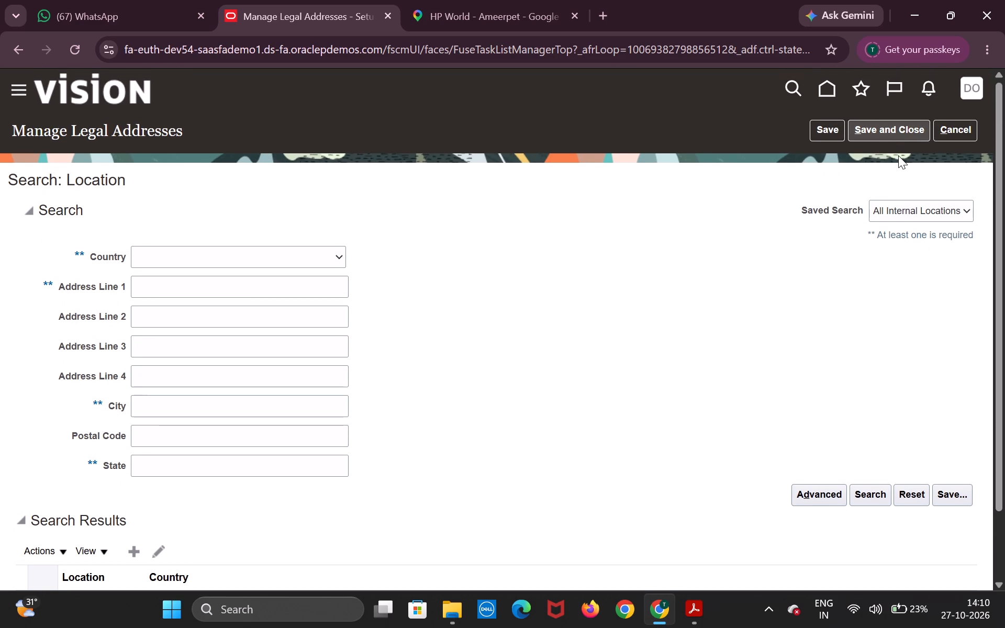
click(899, 133)
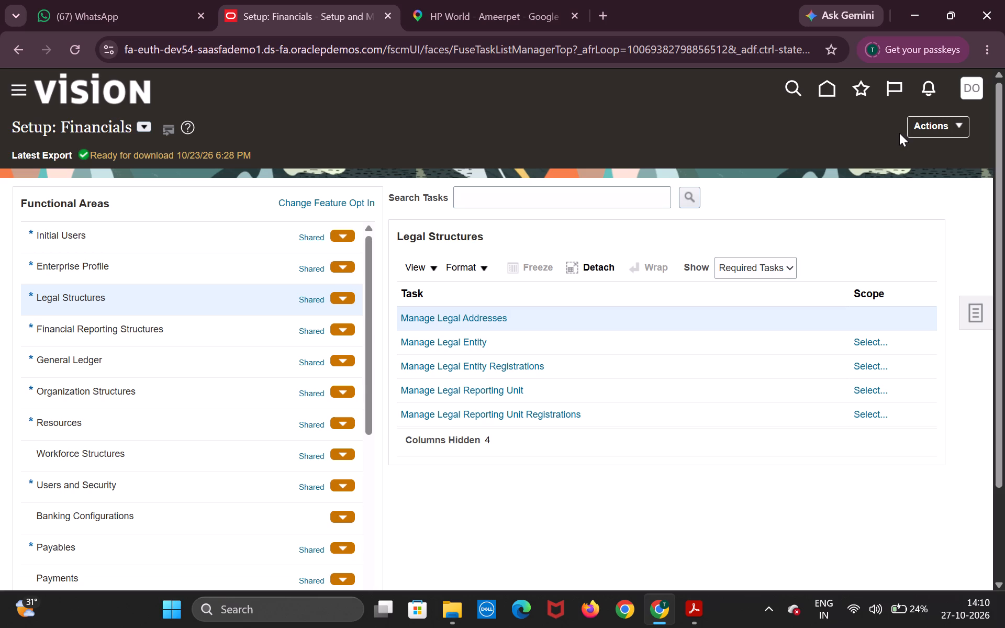
Open the Manage Legal Entity task and bring up the Legal Entity choices for its scope.
drag(471, 338, 471, 343)
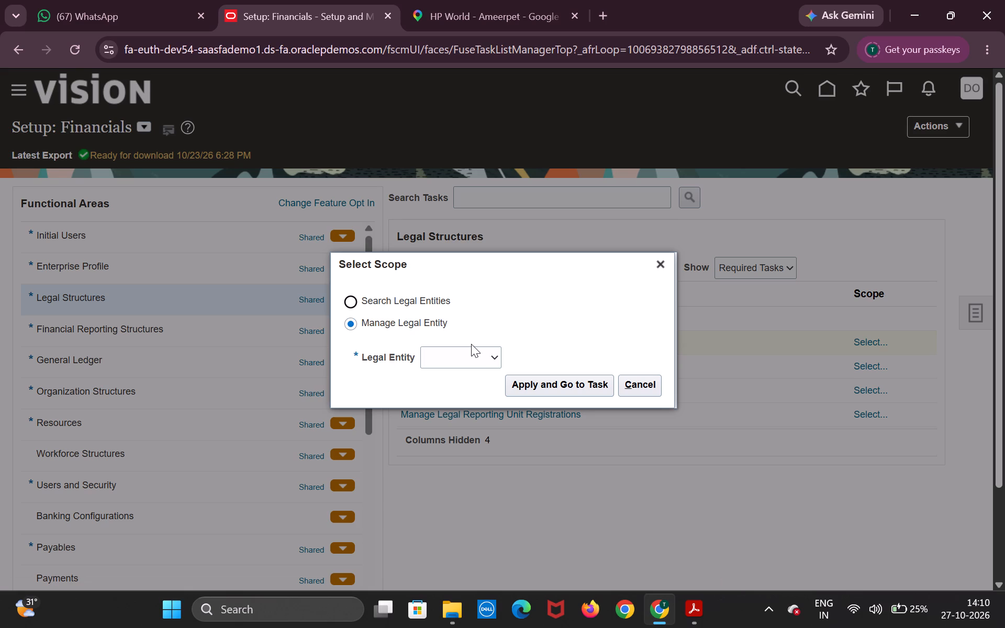
click(475, 368)
click(478, 360)
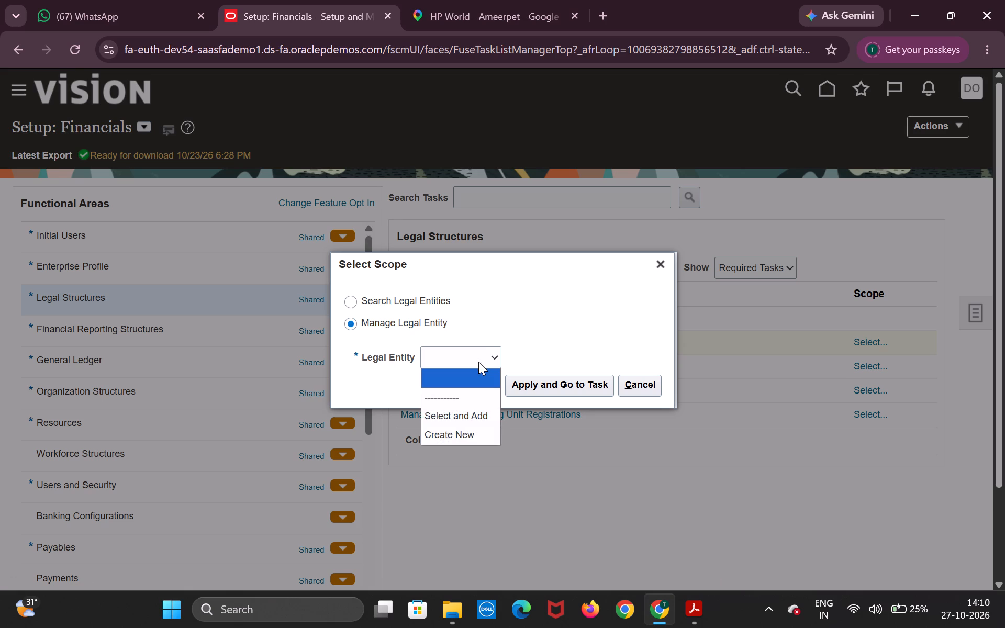
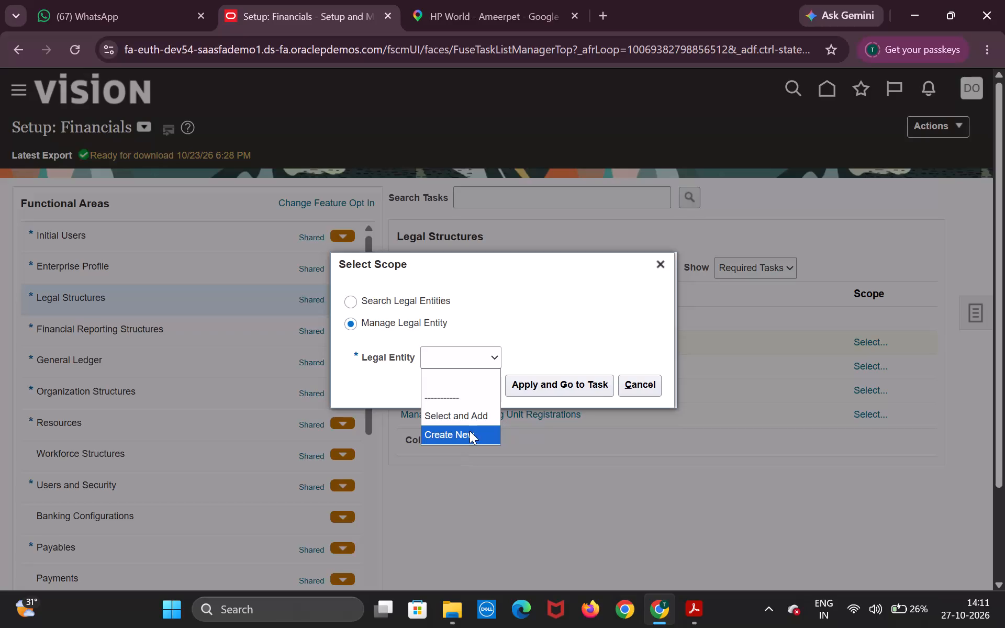
Set the Legal Entity scope to Create New, go to the task, and start creating a legal entity.
click(470, 430)
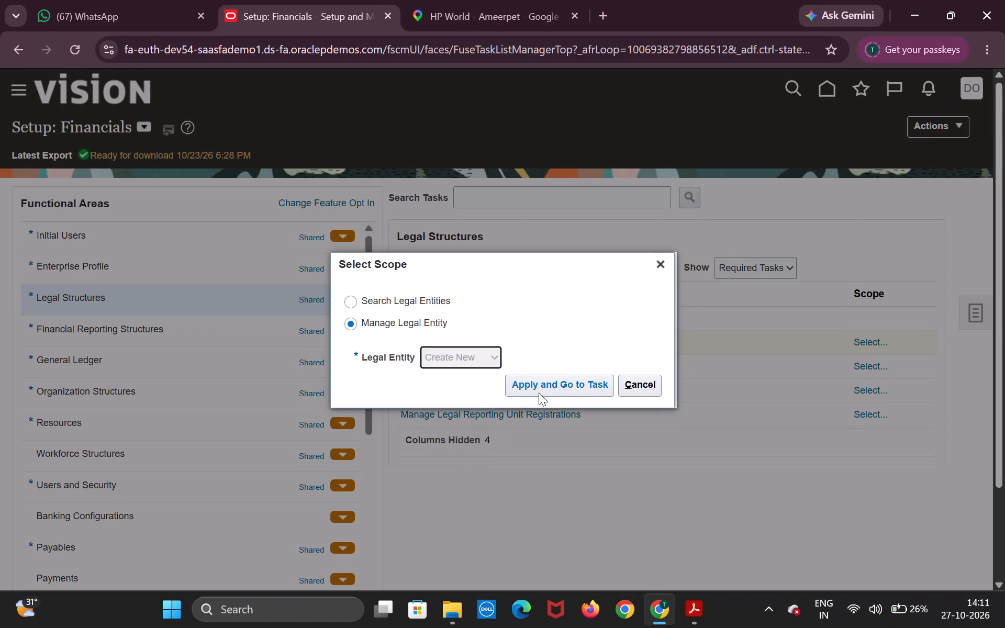
click(542, 390)
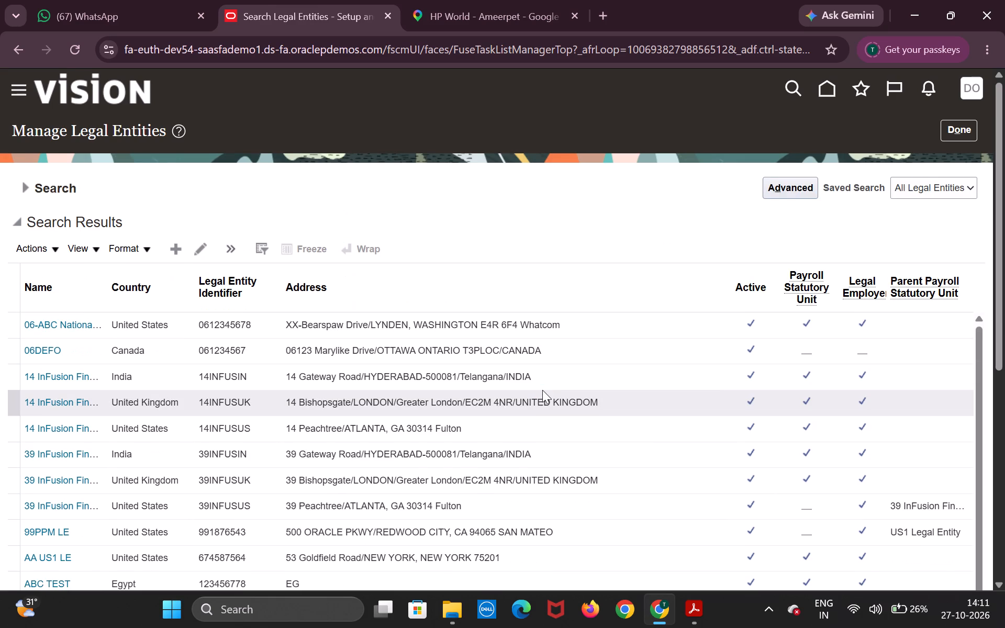
click(173, 263)
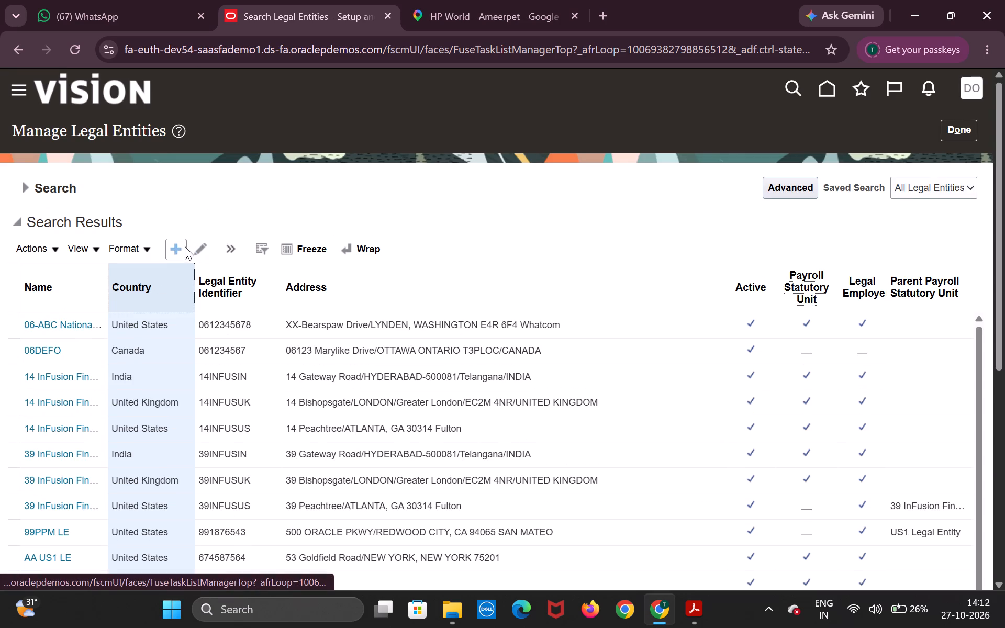
click(184, 246)
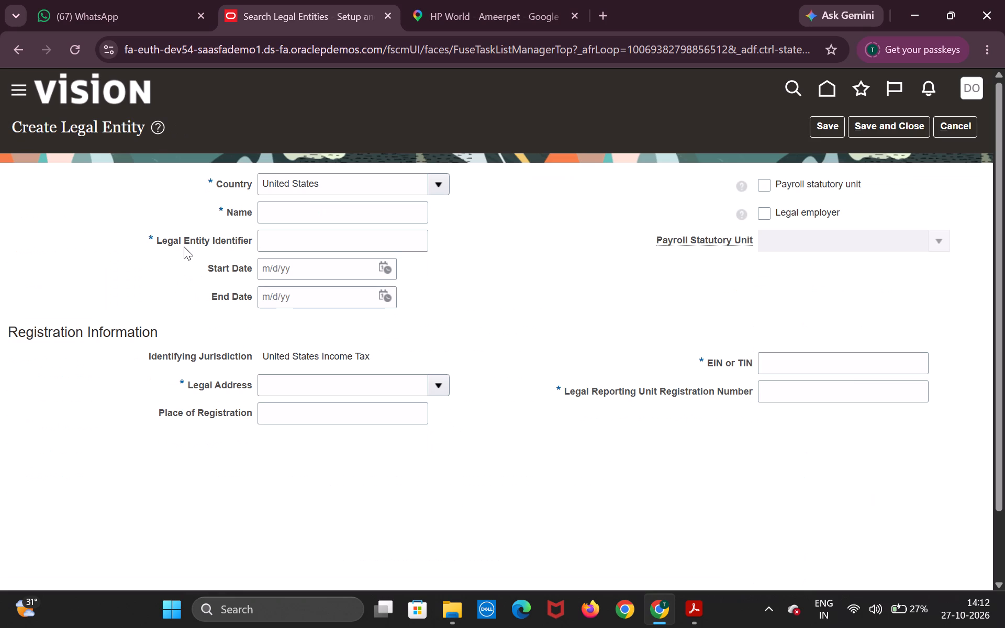
click(184, 246)
Set the new legal entity's country to India and its name to HP legal entity.
click(432, 186)
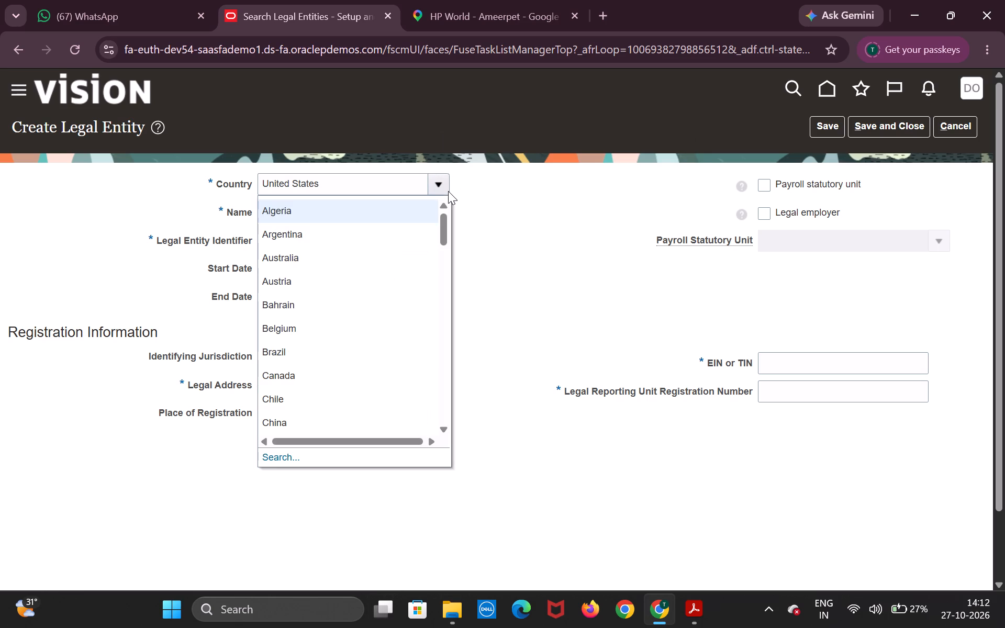
scroll(384, 311, up, 4)
scroll(384, 311, down, 5)
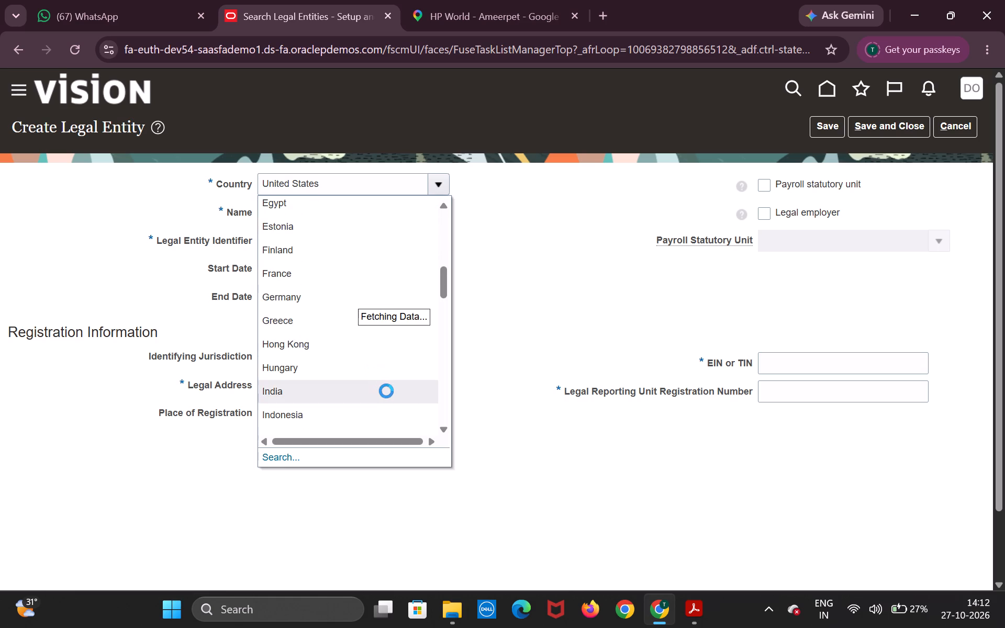
click(386, 391)
click(409, 212)
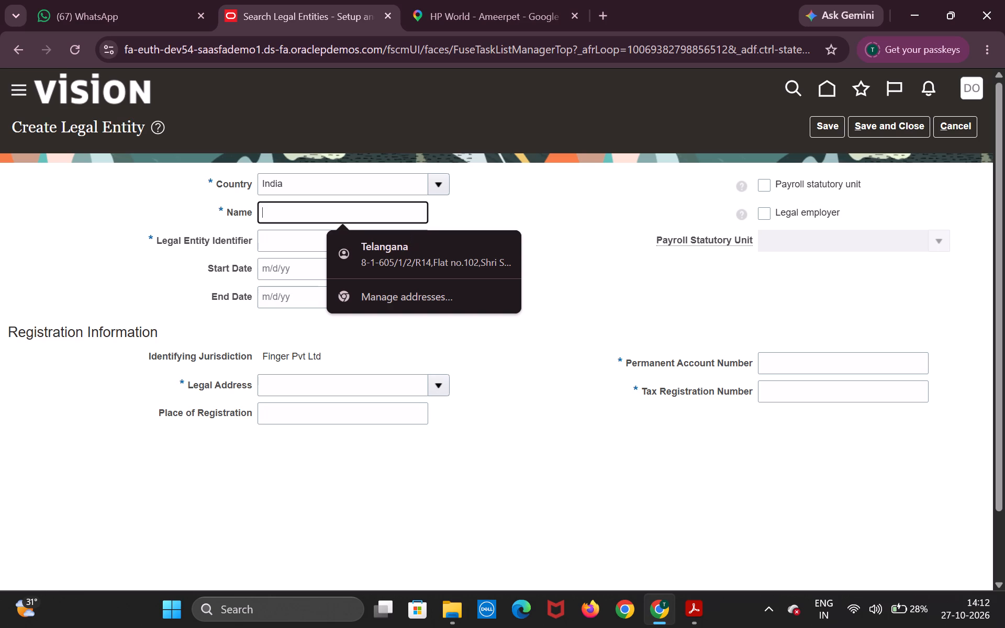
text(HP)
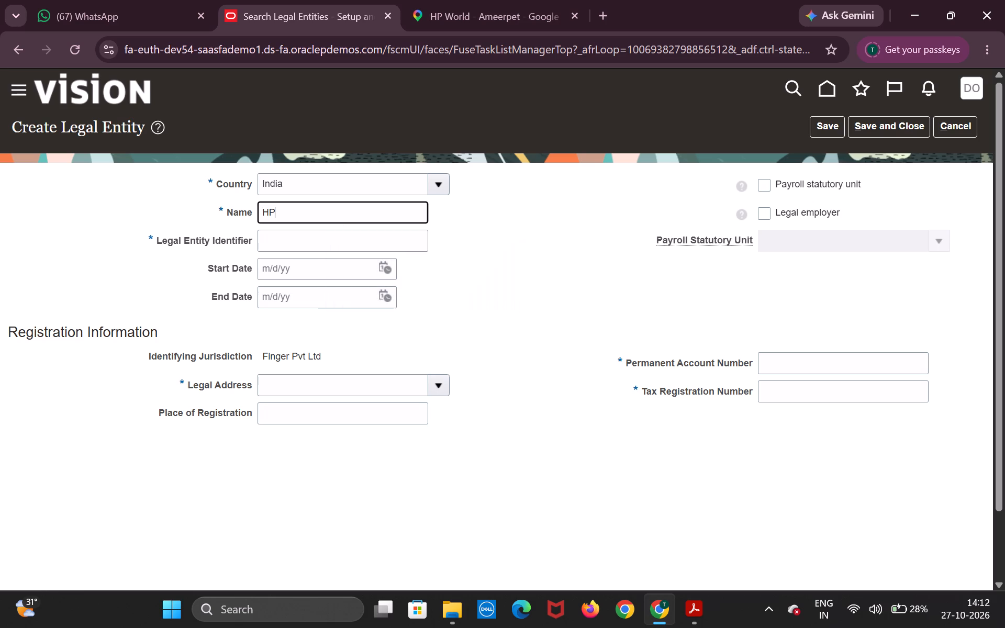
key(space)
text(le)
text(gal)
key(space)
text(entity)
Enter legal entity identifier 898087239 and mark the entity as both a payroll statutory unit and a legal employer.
click(421, 236)
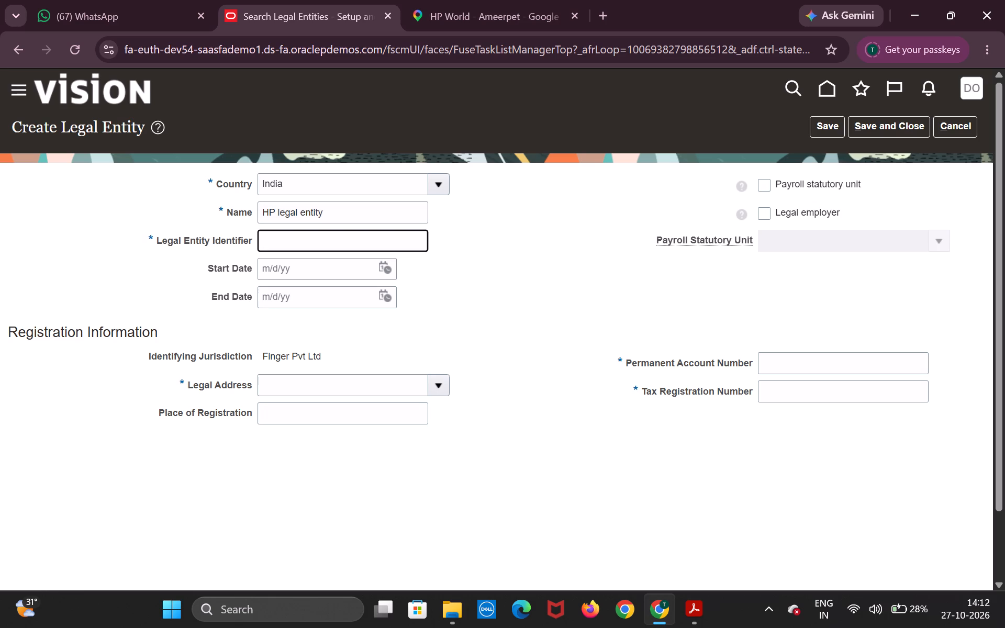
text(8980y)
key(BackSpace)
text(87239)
click(758, 185)
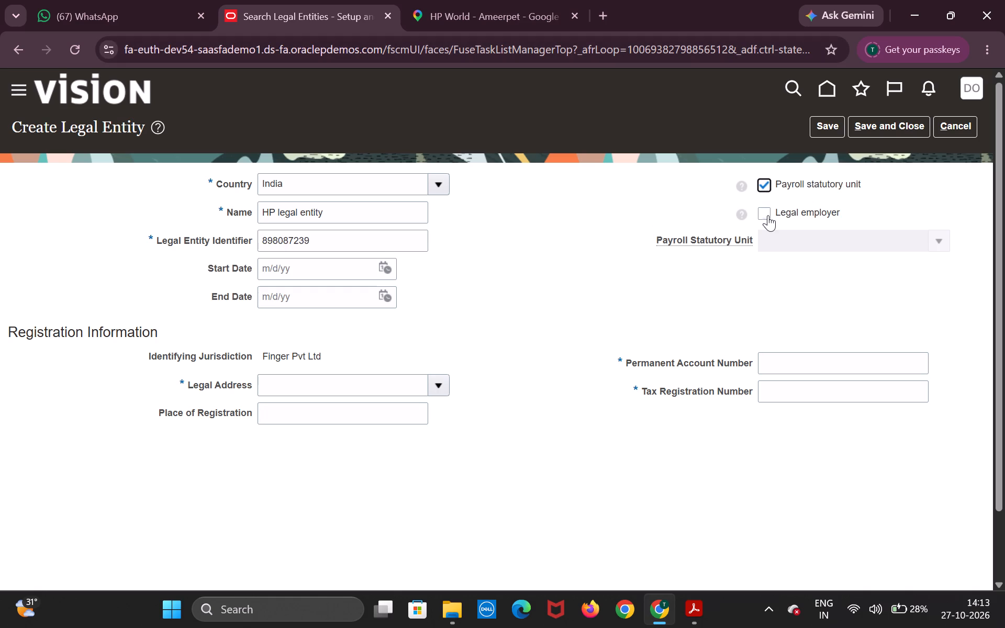
click(768, 215)
Choose the Nilagiri Block shop address as the legal address and check it against the HP World - Ameerpet listing in Google Maps.
click(437, 388)
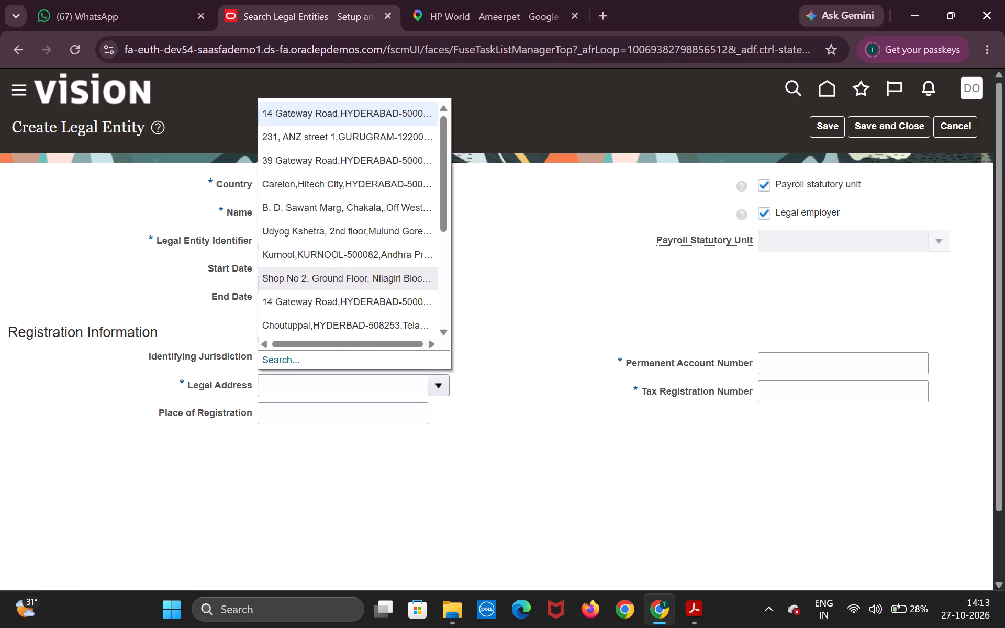
click(401, 280)
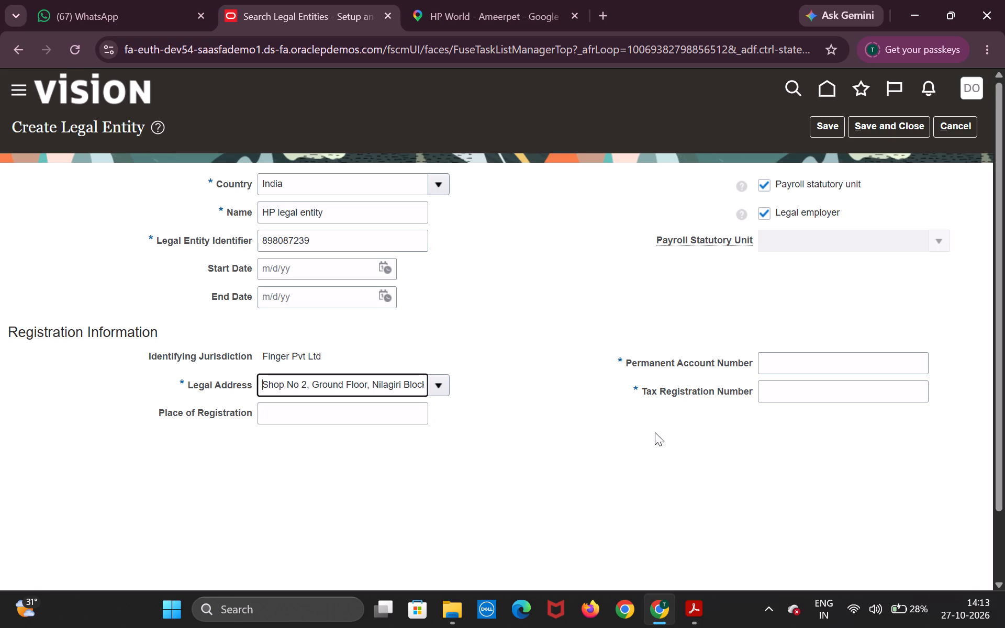
click(533, 14)
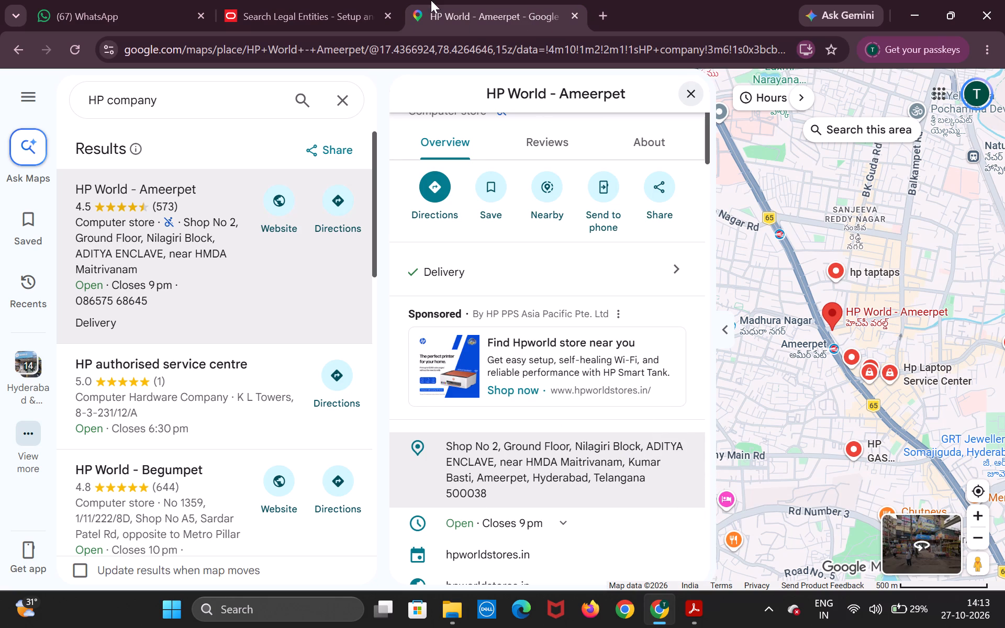
click(352, 16)
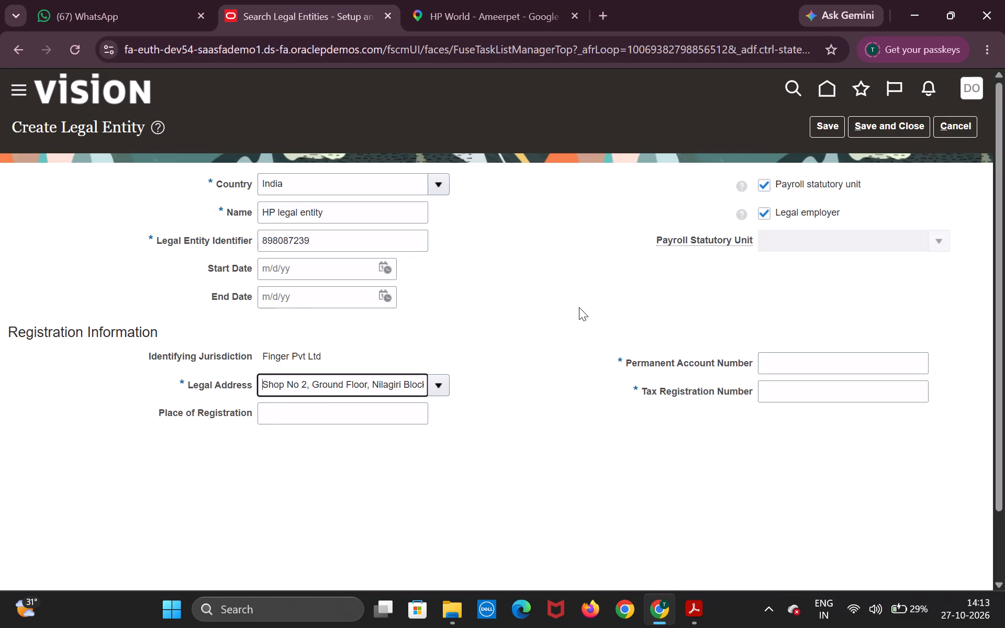
Enter the permanent account number and the tax registration number, and save and close the legal entity.
click(803, 363)
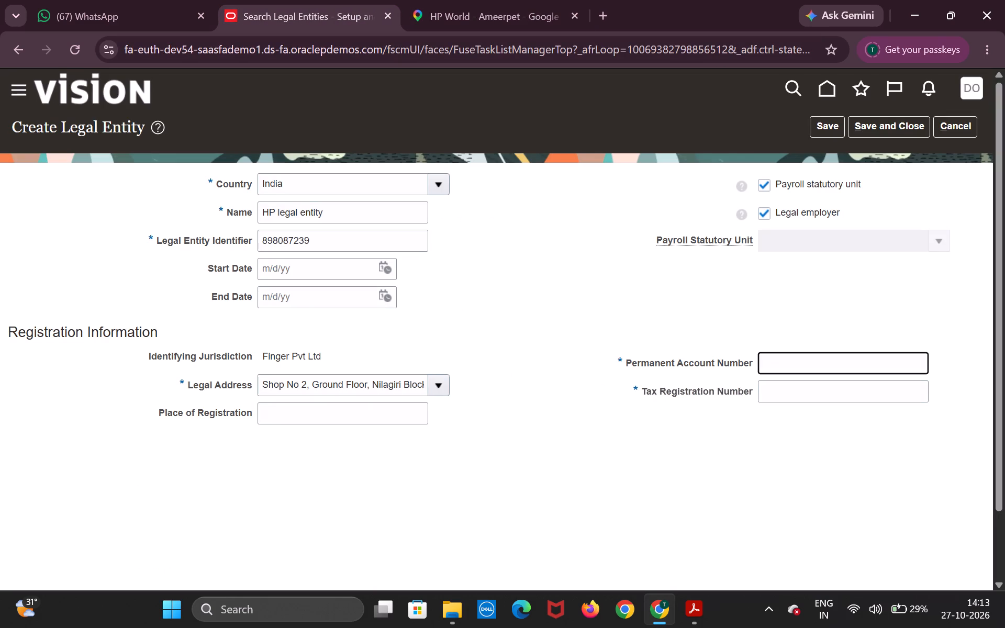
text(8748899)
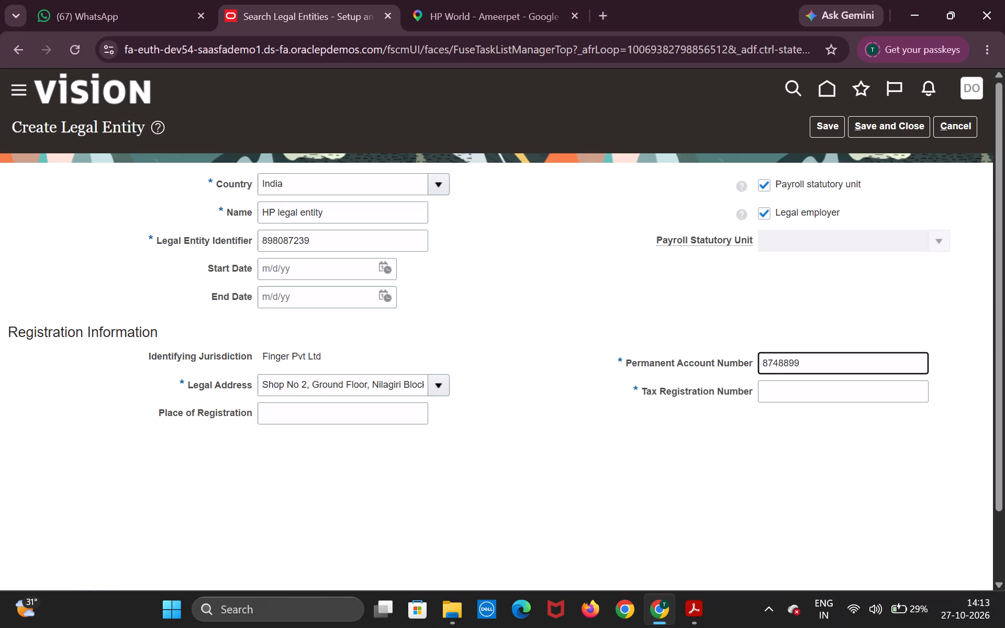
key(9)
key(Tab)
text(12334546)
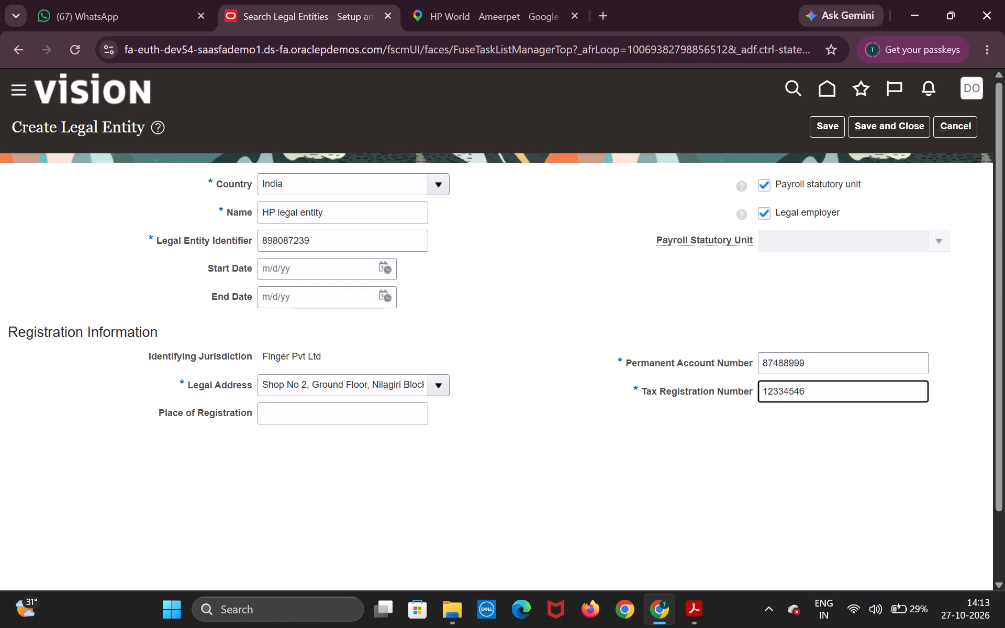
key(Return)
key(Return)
click(884, 119)
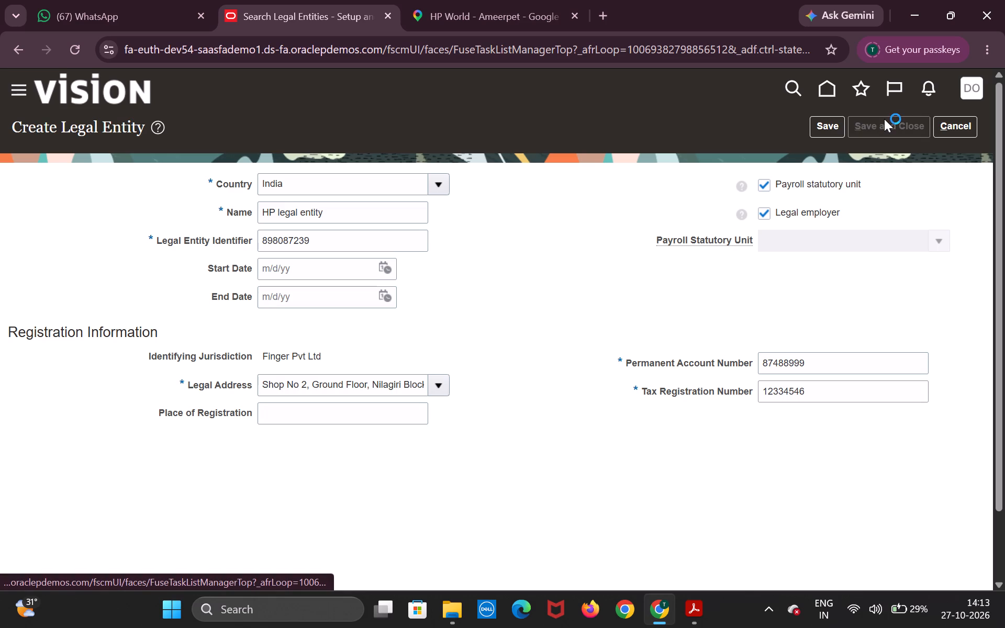
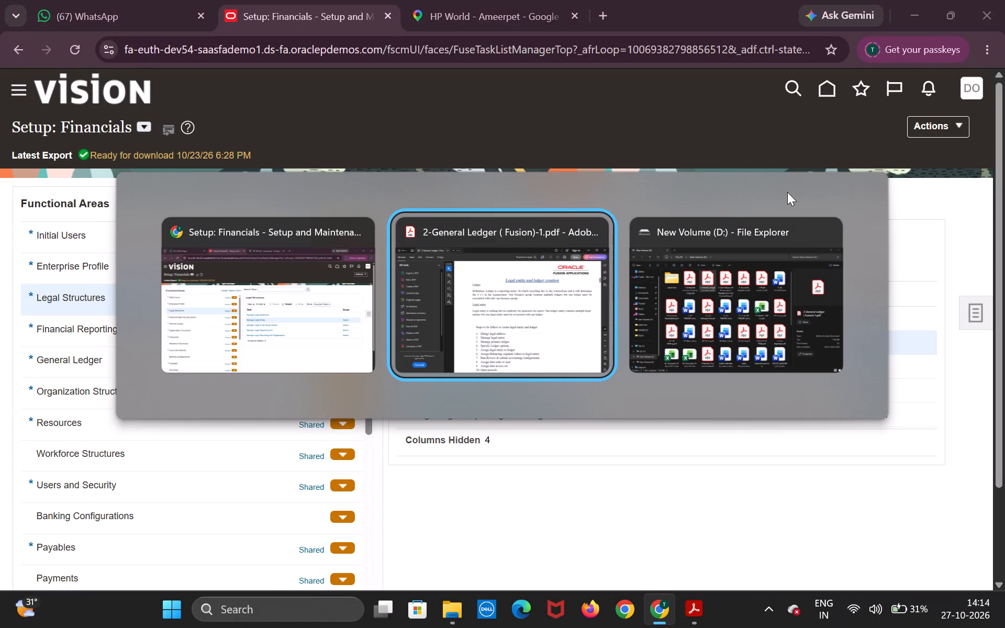
Consult the legal entity steps in the PDF guide and start a new primary ledger from the General Ledger functional area in Oracle.
scroll(759, 237, down, 5)
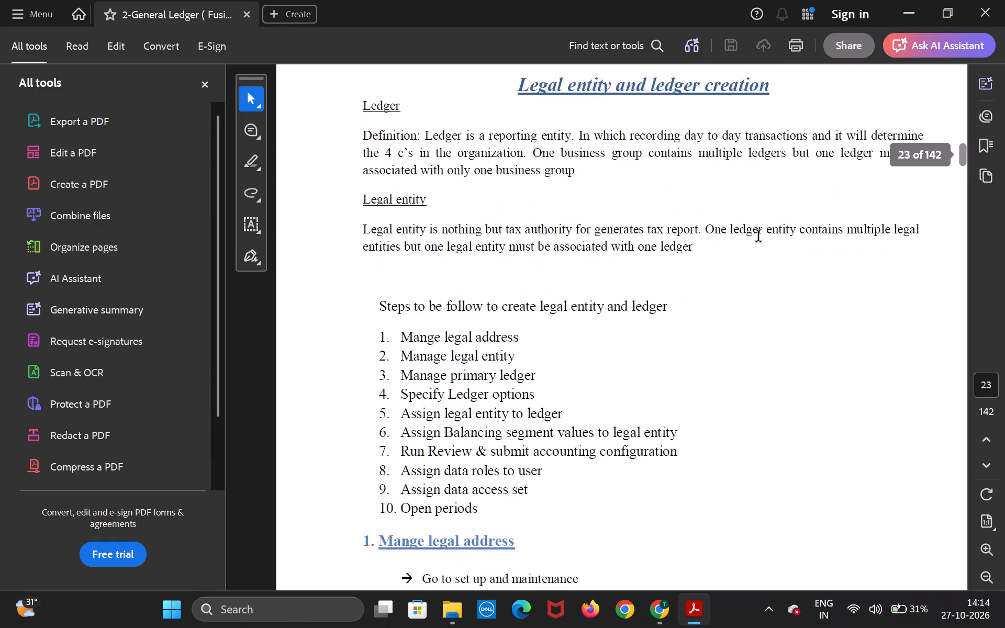
scroll(759, 237, down, 10)
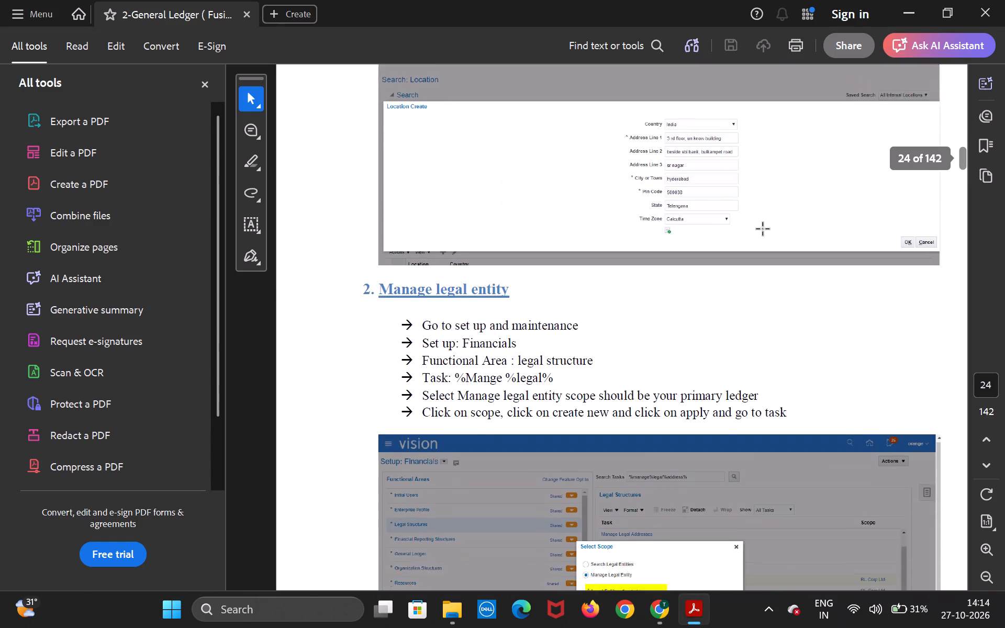
scroll(763, 229, down, 12)
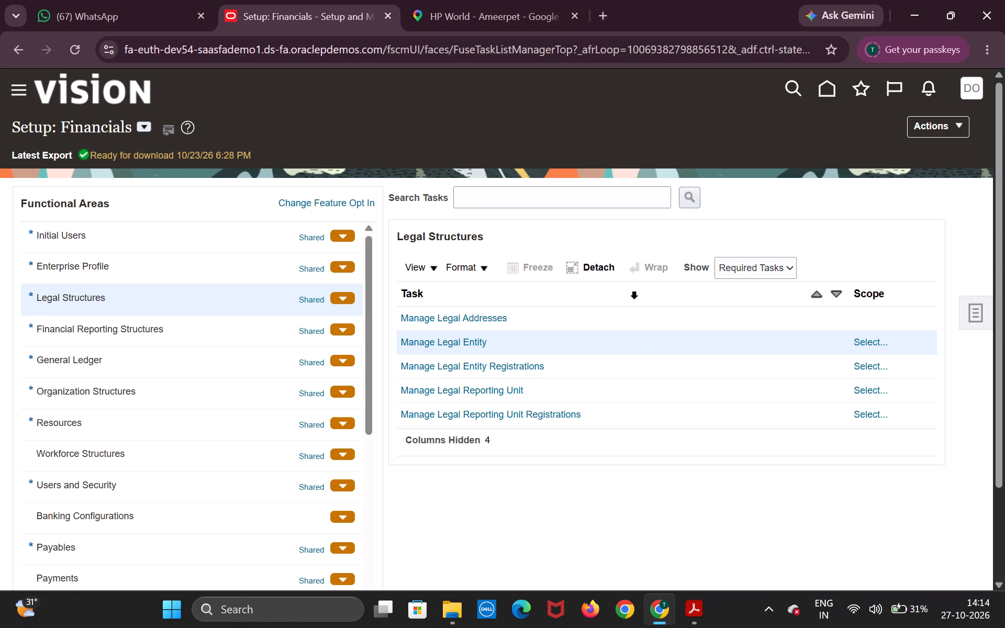
click(275, 360)
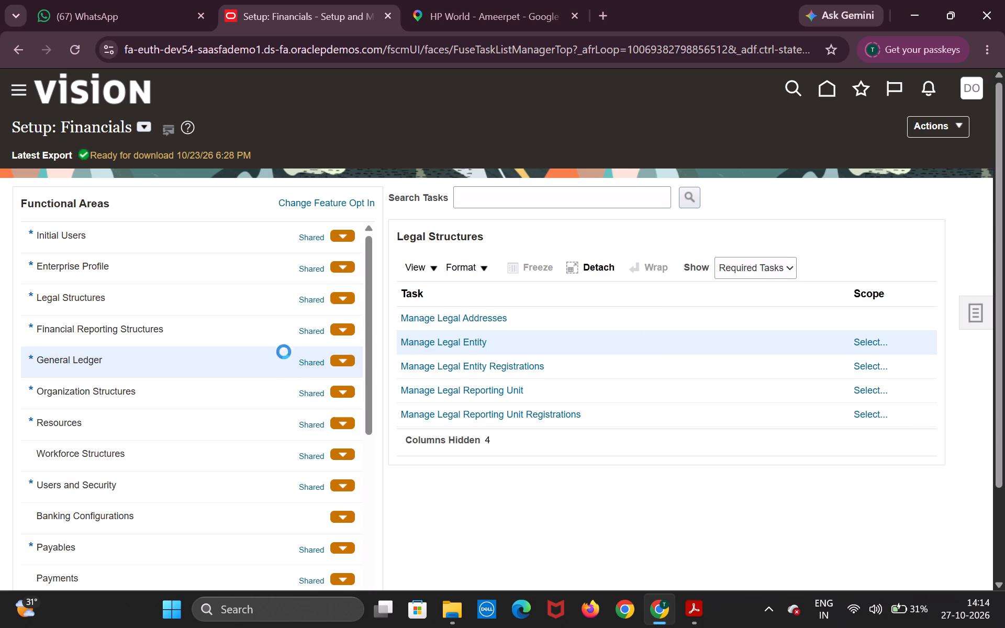
click(470, 319)
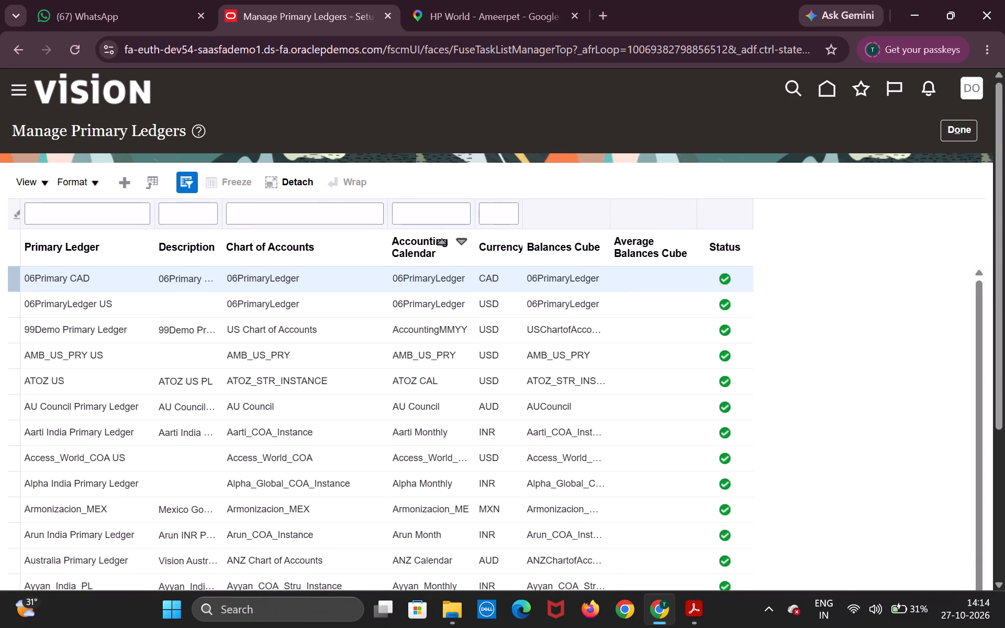
click(129, 191)
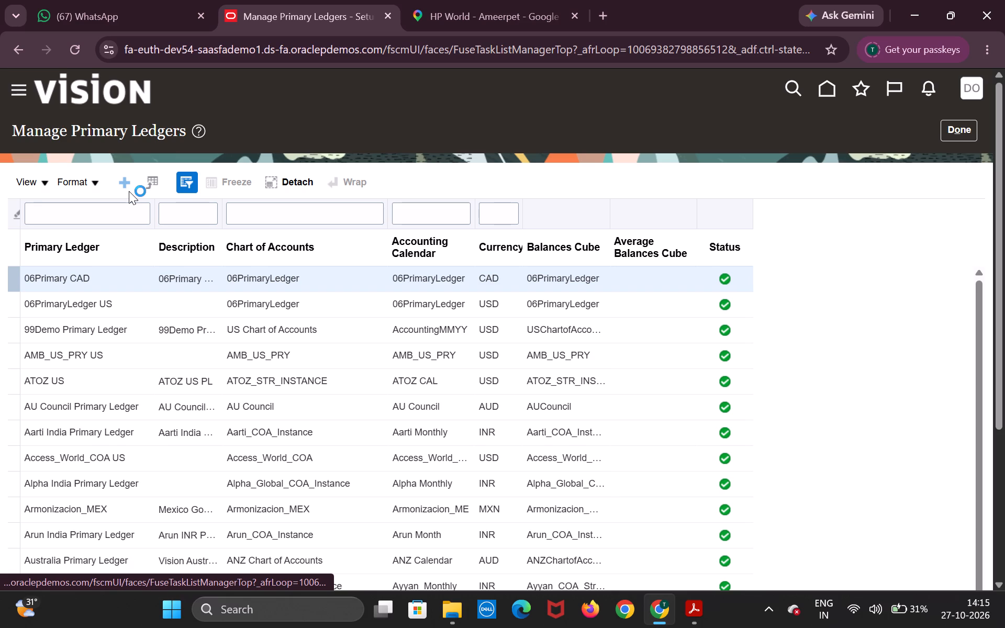
click(292, 211)
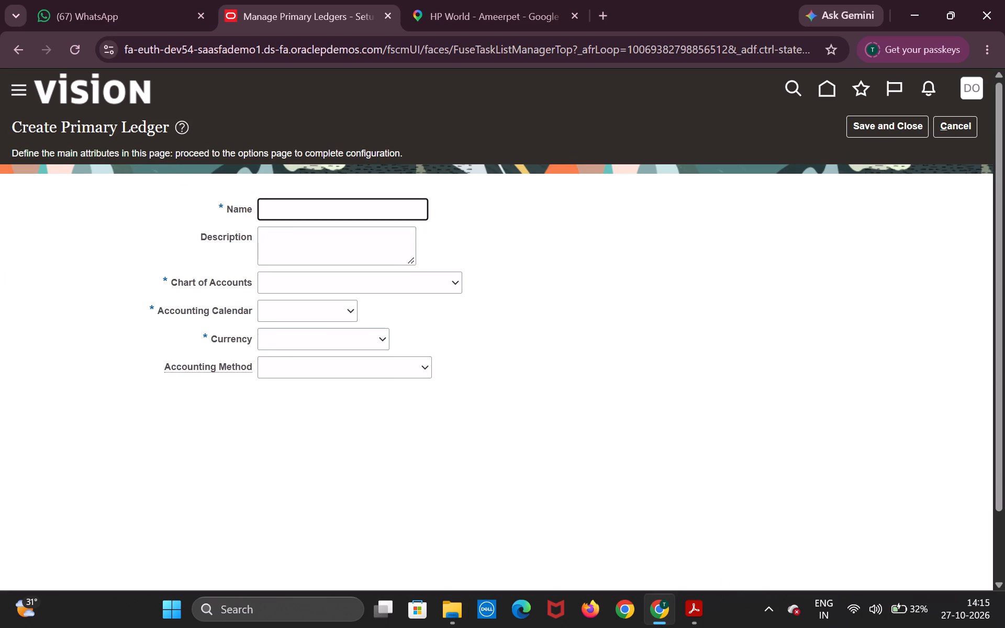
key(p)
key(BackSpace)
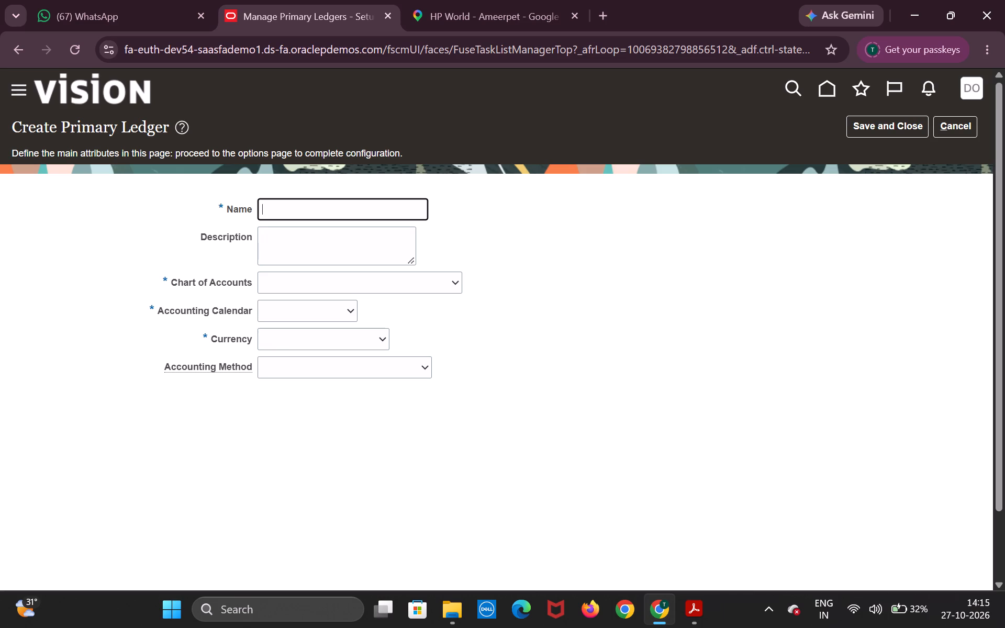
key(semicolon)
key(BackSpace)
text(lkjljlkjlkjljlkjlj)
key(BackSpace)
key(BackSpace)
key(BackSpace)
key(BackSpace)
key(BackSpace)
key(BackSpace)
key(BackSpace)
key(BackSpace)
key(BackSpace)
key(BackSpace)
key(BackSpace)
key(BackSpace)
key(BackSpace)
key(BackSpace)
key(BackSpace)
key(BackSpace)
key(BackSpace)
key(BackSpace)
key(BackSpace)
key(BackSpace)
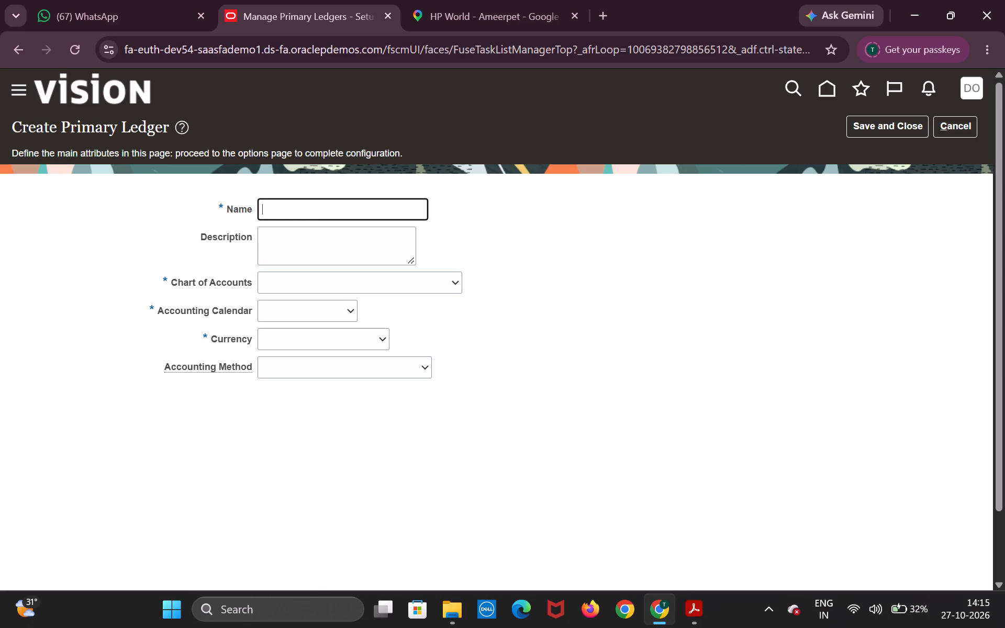
Name the new primary ledger HP primary ledger.
text(HP)
key(space)
text(primary lw)
key(BackSpace)
text(edger)
Assign the HP_COA_KFF chart of accounts and the HP calendar accounting calendar to the ledger.
click(450, 284)
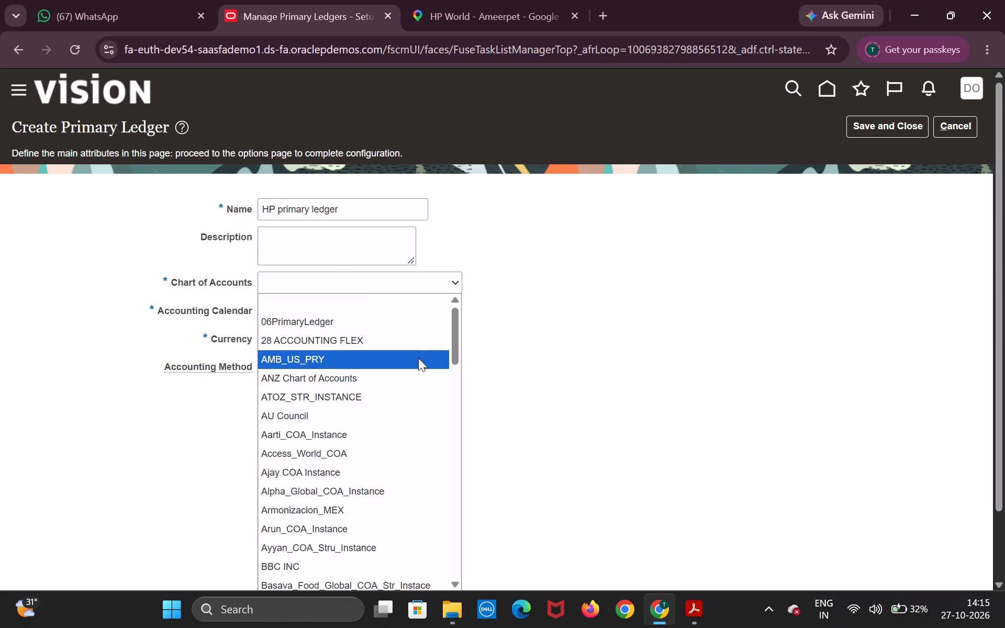
scroll(446, 401, down, 3)
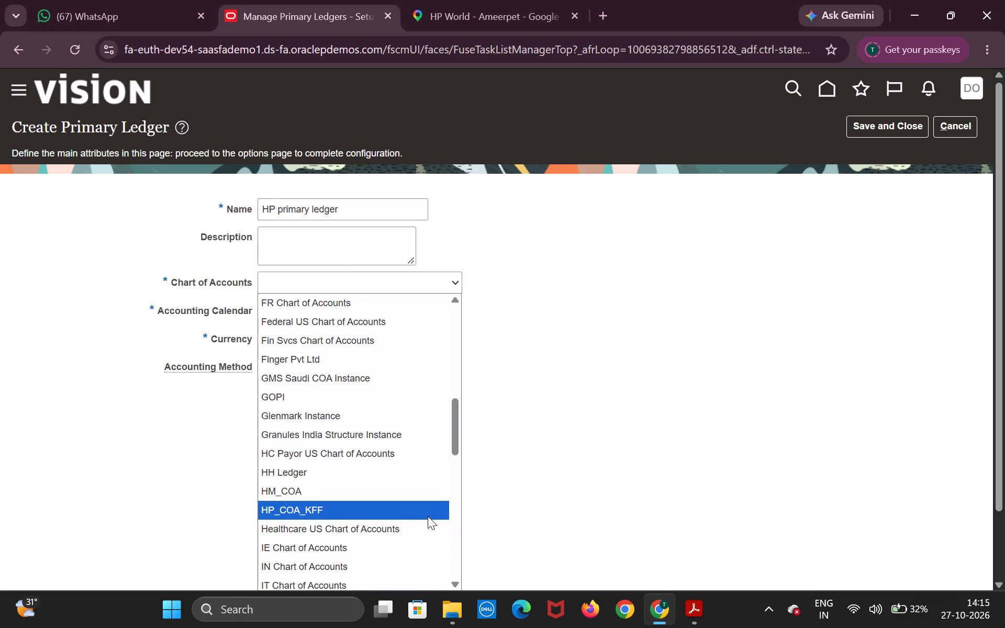
click(434, 506)
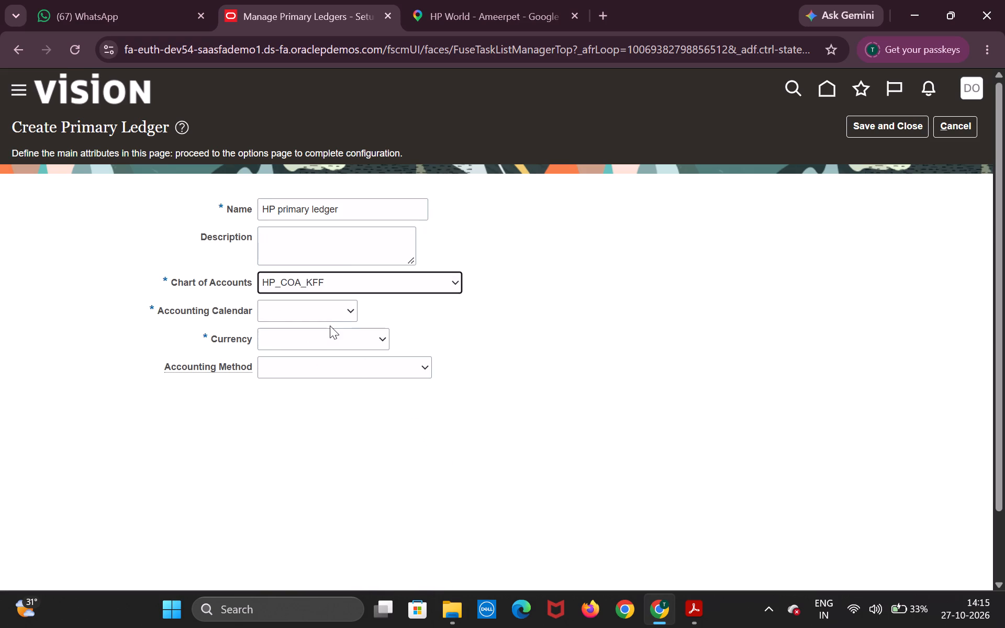
click(337, 307)
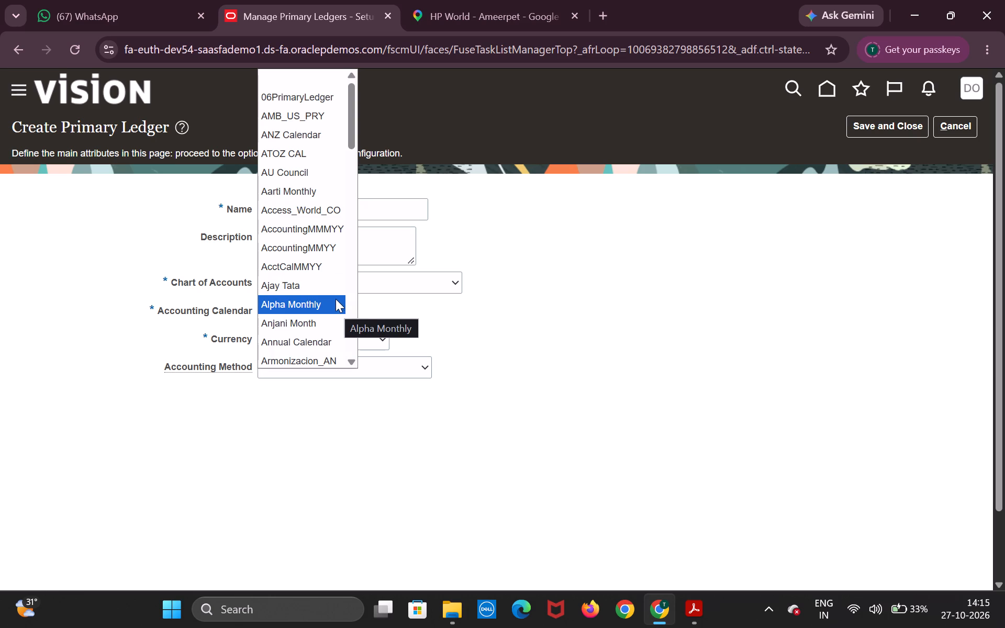
scroll(336, 297, down, 3)
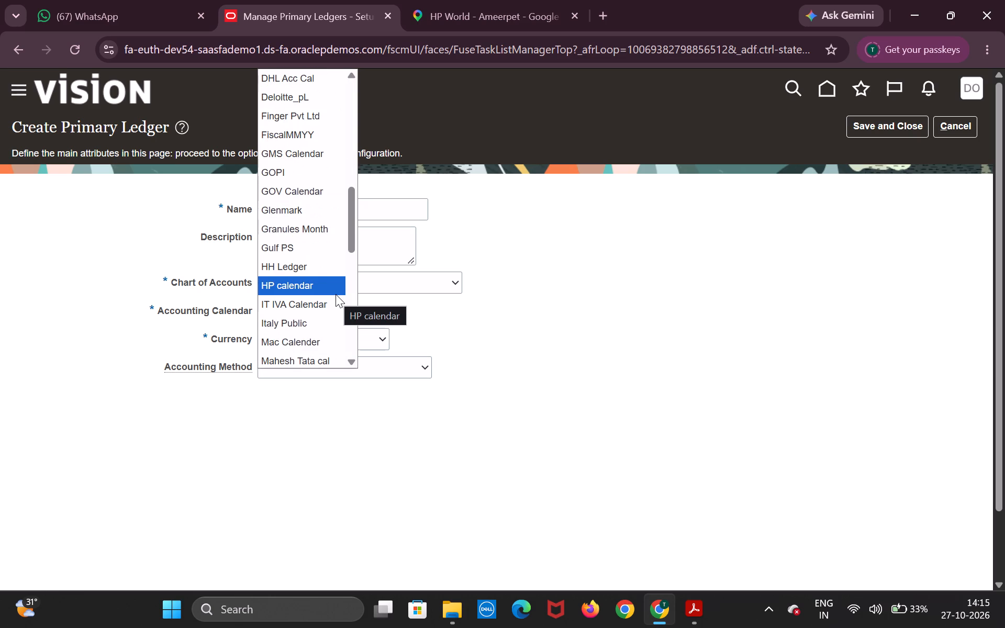
click(336, 288)
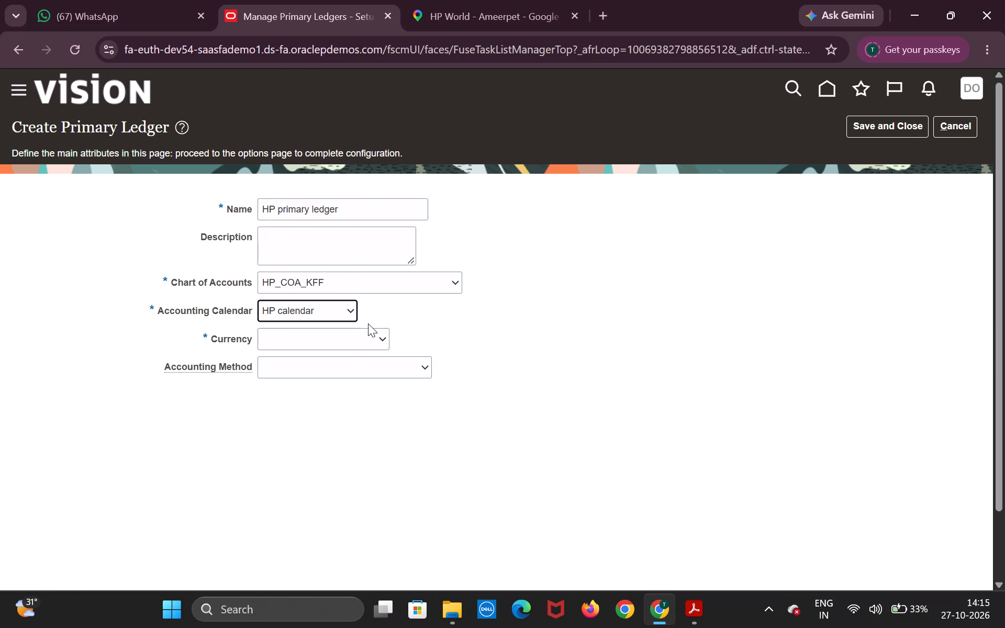
Set the primary ledger's currency to INR1 - INR1.
click(372, 339)
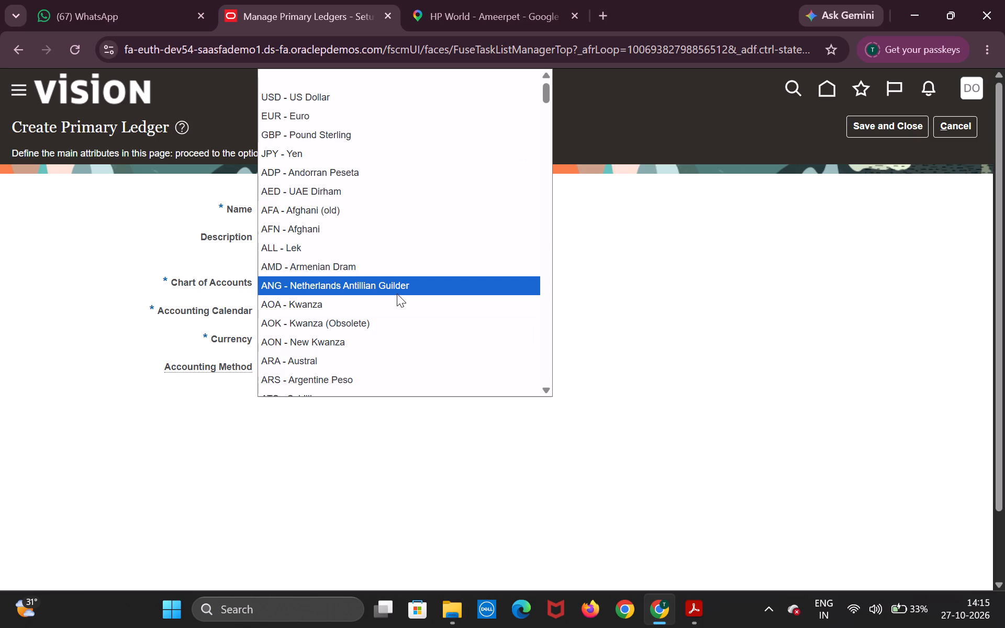
scroll(397, 294, down, 4)
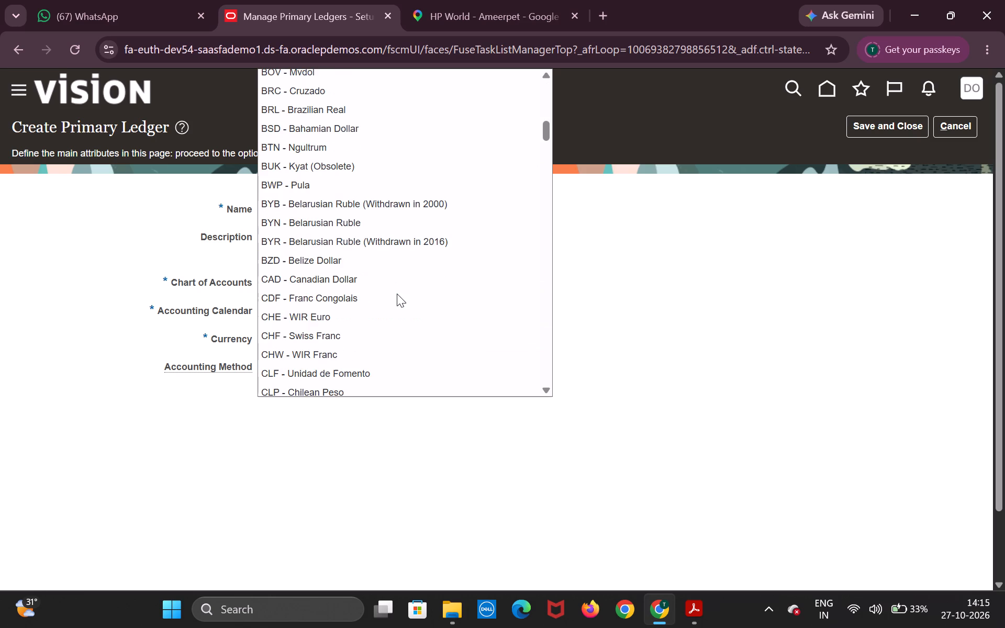
scroll(402, 290, down, 2)
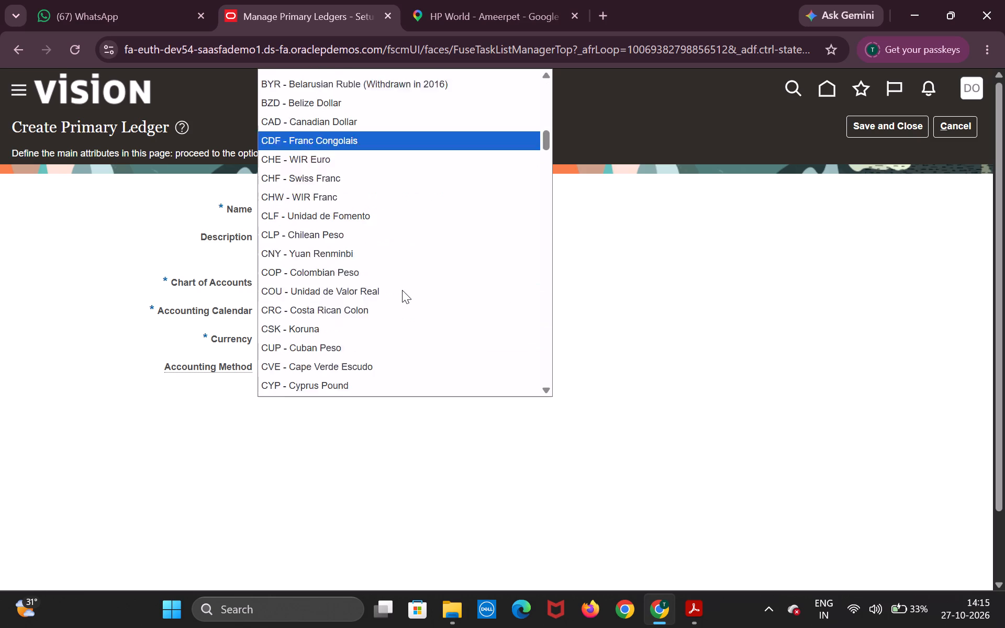
scroll(415, 280, down, 2)
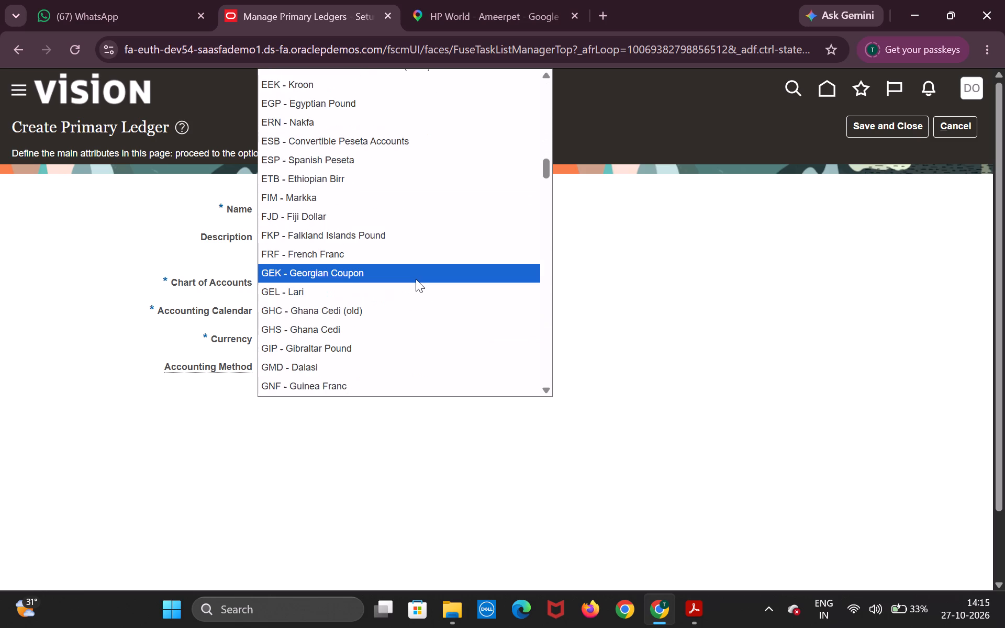
scroll(417, 277, down, 1)
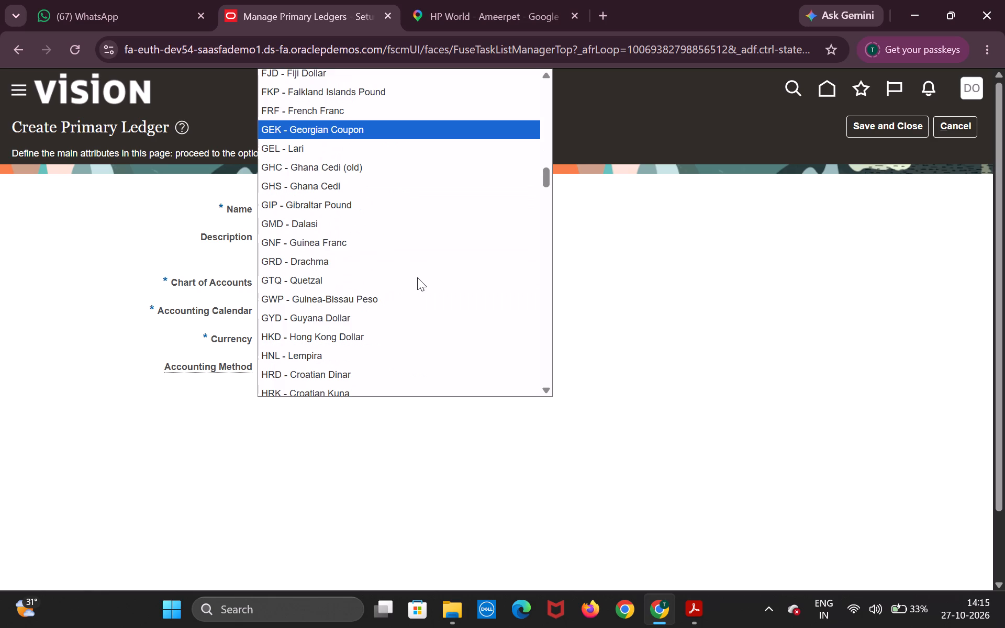
scroll(418, 276, up, 3)
scroll(418, 276, down, 3)
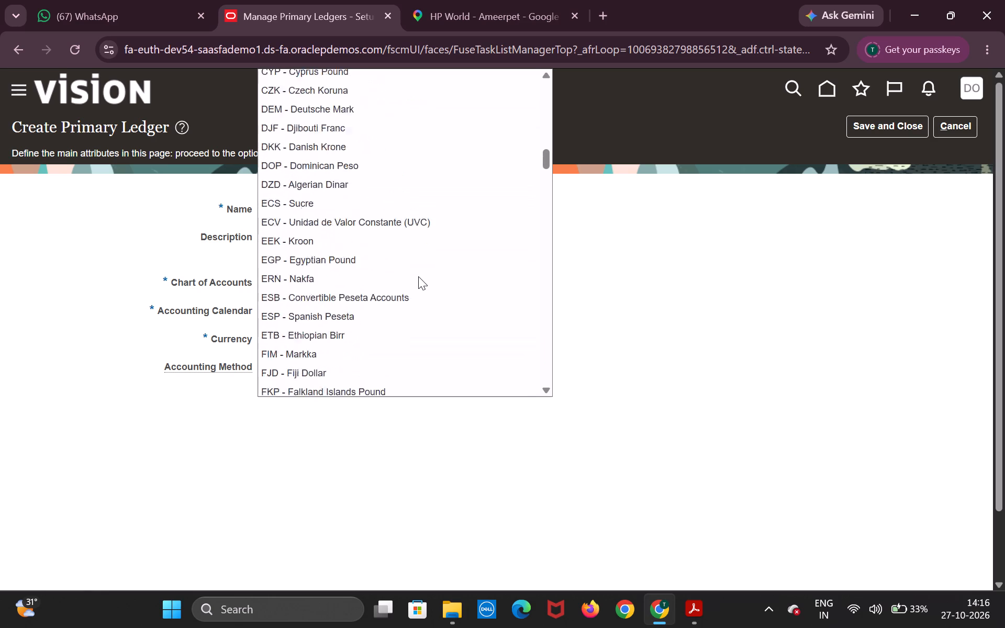
scroll(418, 276, down, 3)
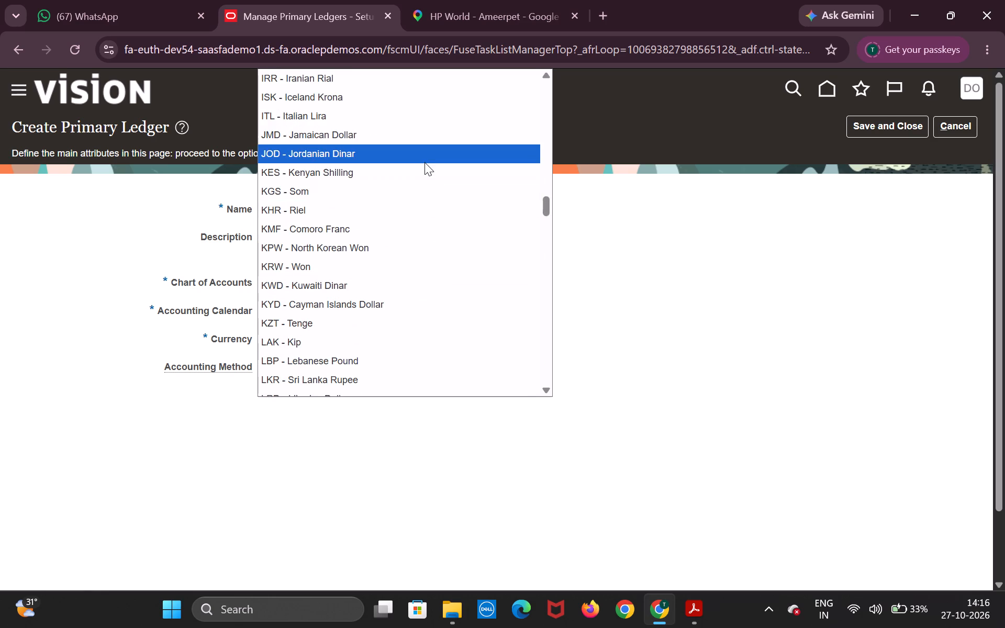
scroll(425, 162, up, 1)
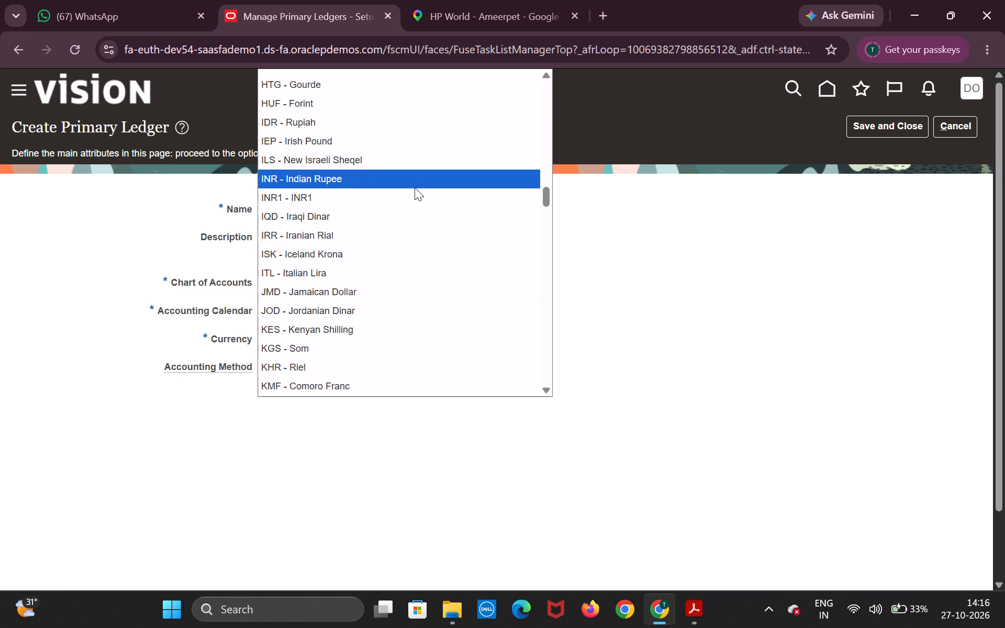
click(415, 187)
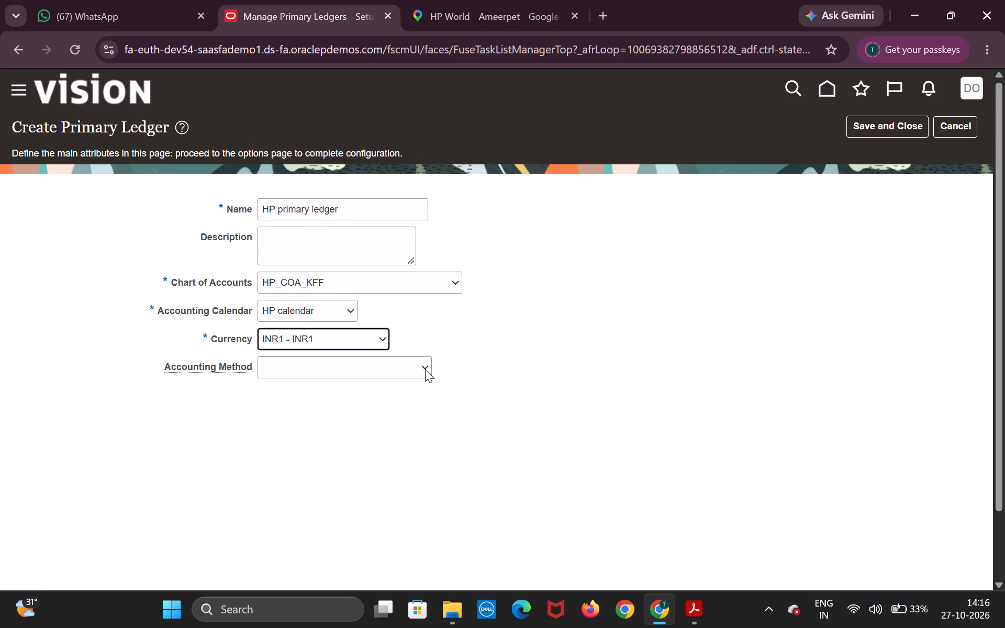
Set the accounting method to Standard Accrual, and save and close the primary ledger.
click(425, 369)
click(419, 430)
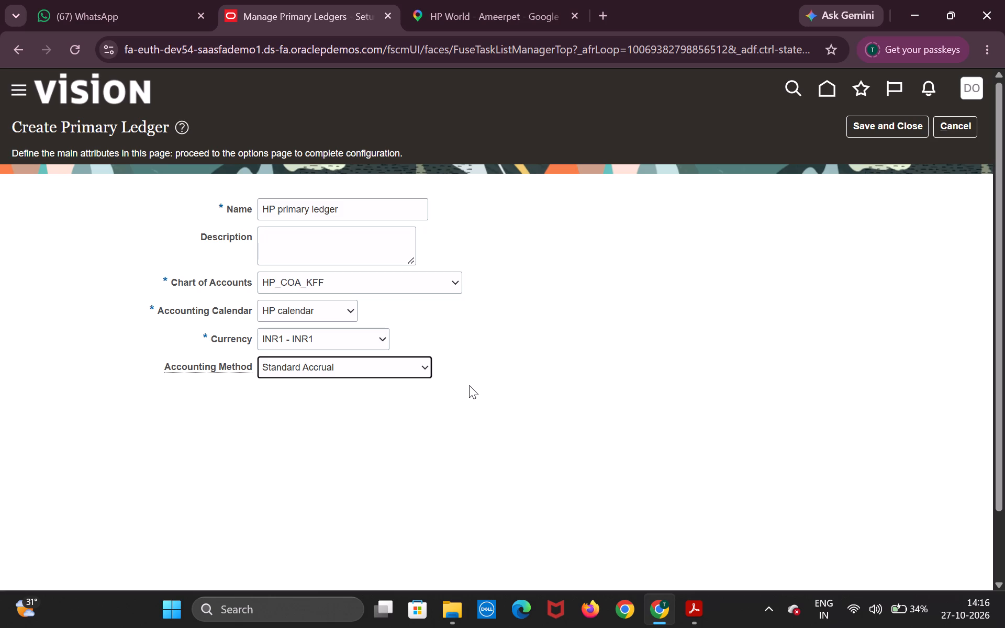
click(876, 120)
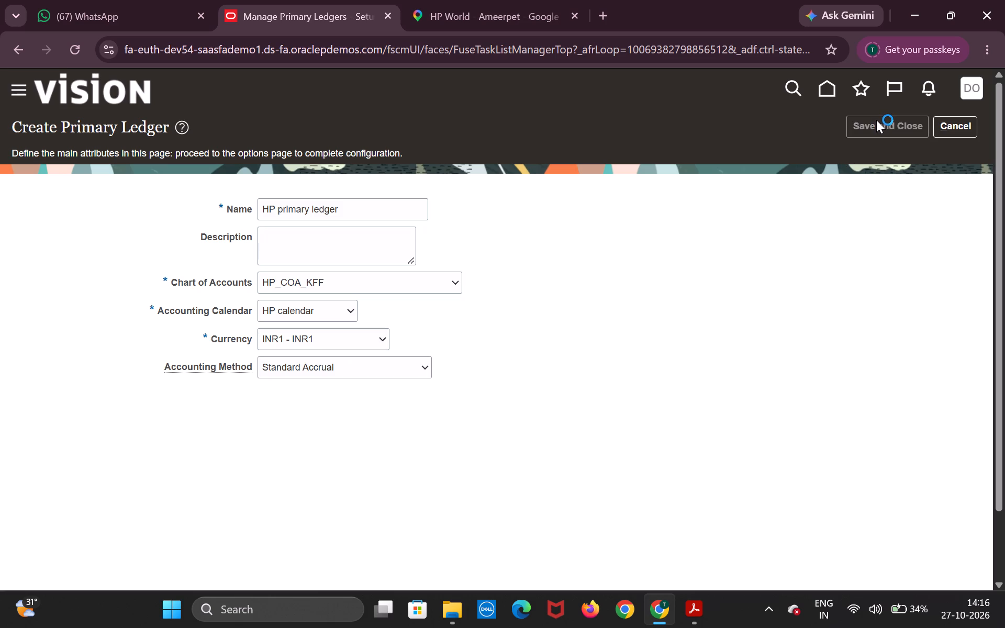
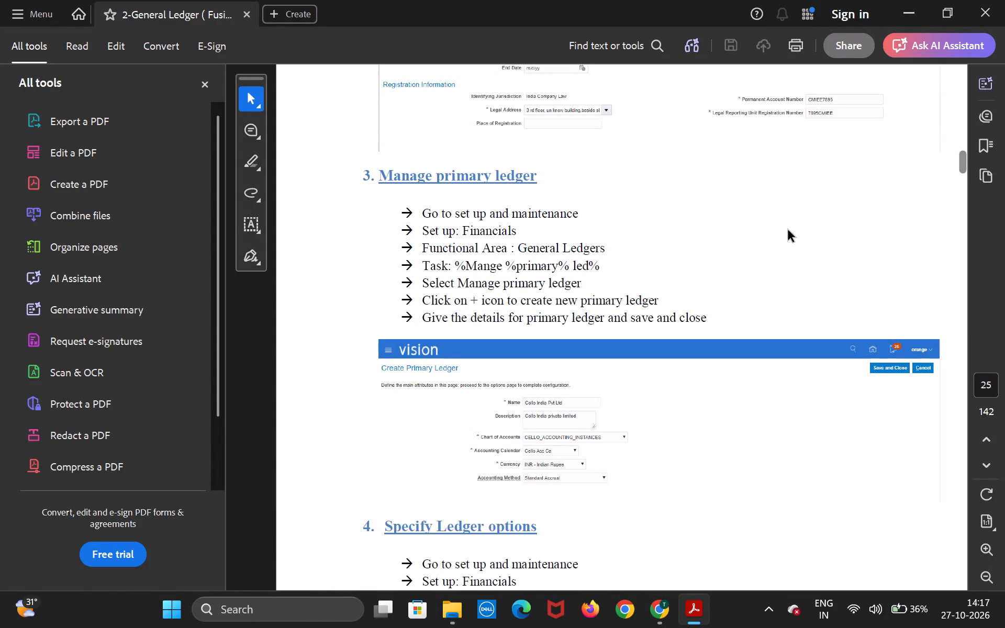
Following the guide, start the Specify Ledger Options task with its primary ledger scope set to Select and Add.
scroll(788, 254, down, 3)
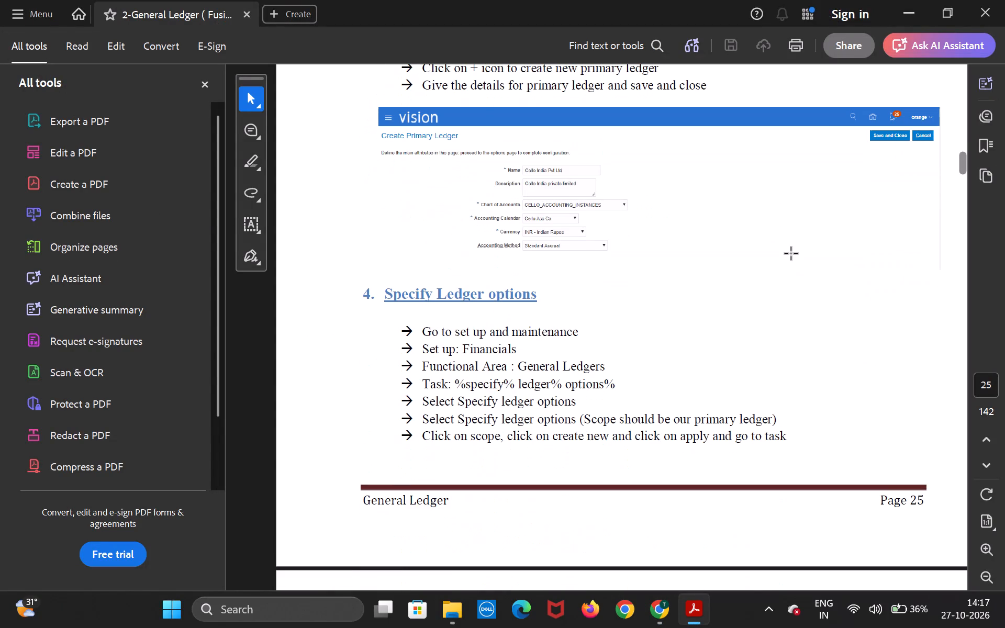
scroll(791, 254, up, 2)
scroll(792, 254, down, 2)
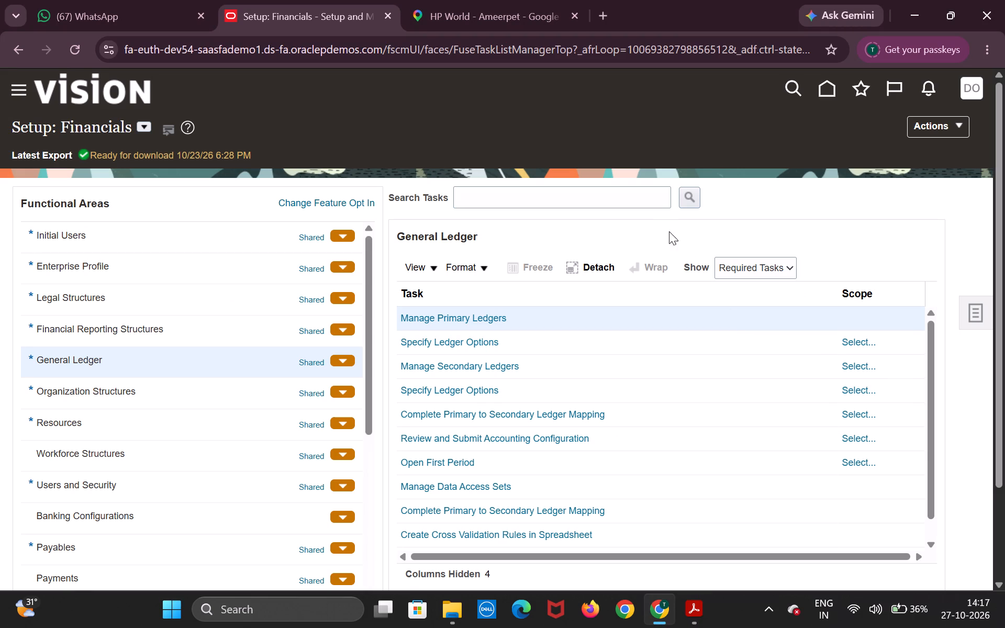
click(474, 346)
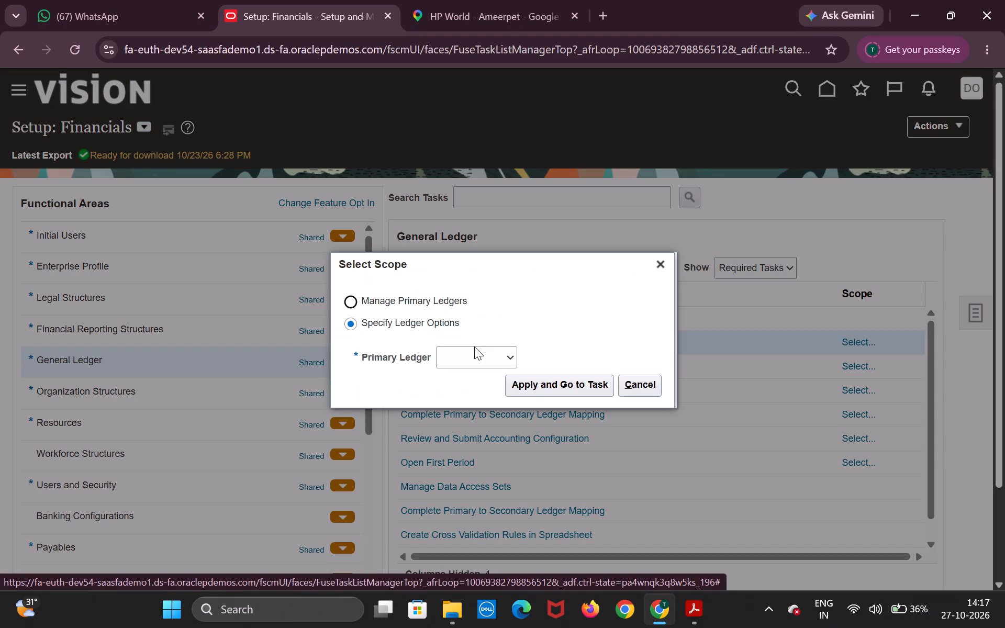
click(483, 354)
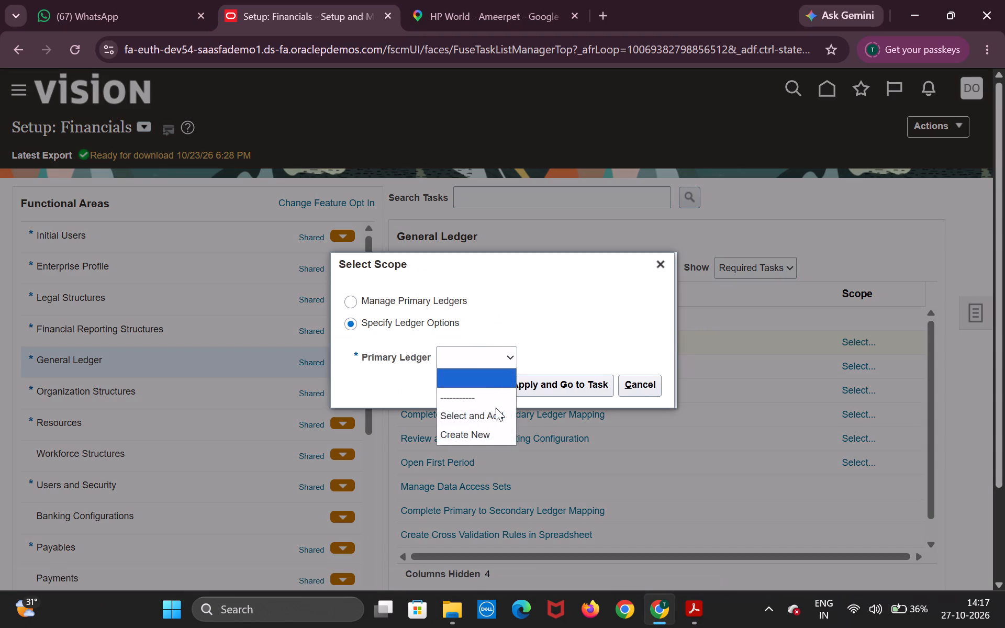
click(496, 411)
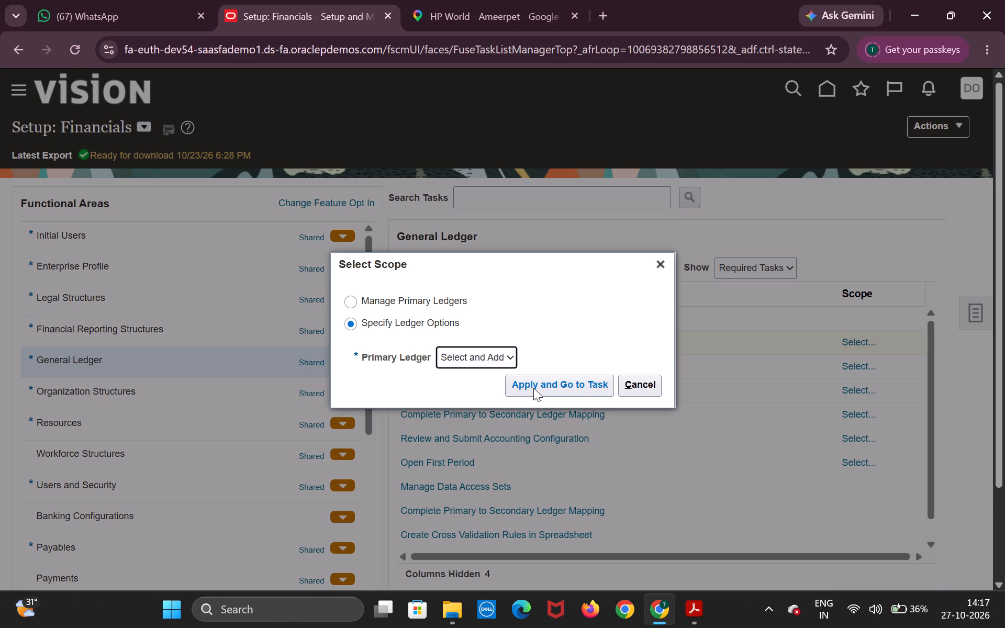
click(533, 388)
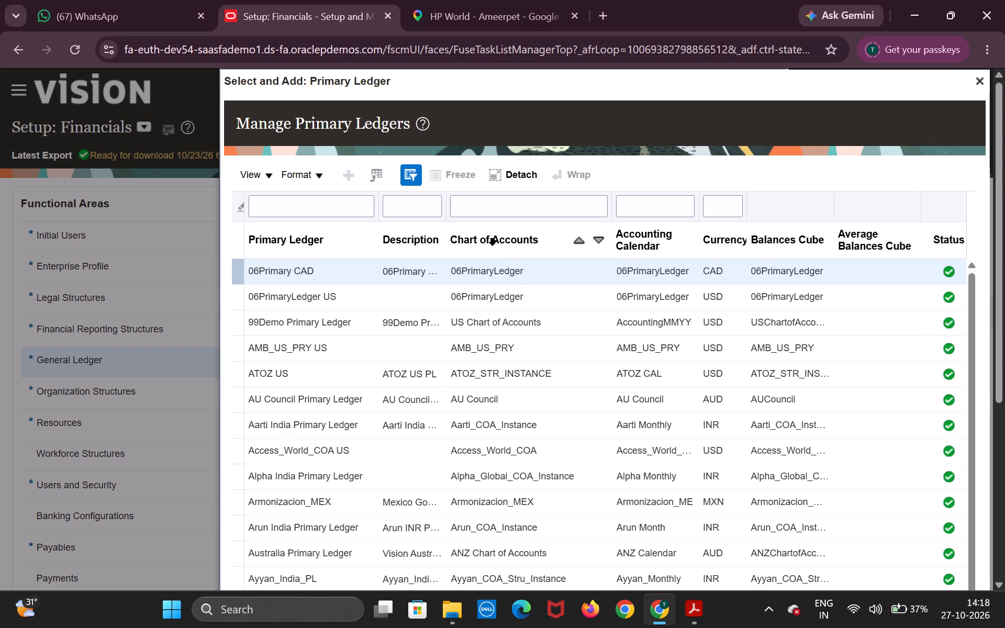
Filter the primary ledgers by HP and save HP primary ledger as the scope for the ledger options.
click(331, 209)
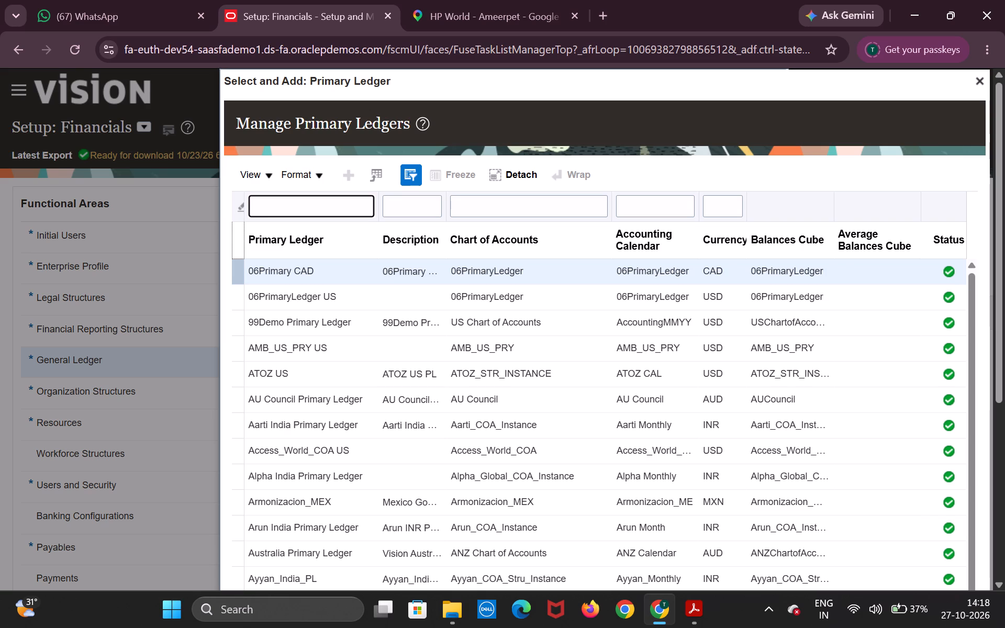
text(HP)
key(Return)
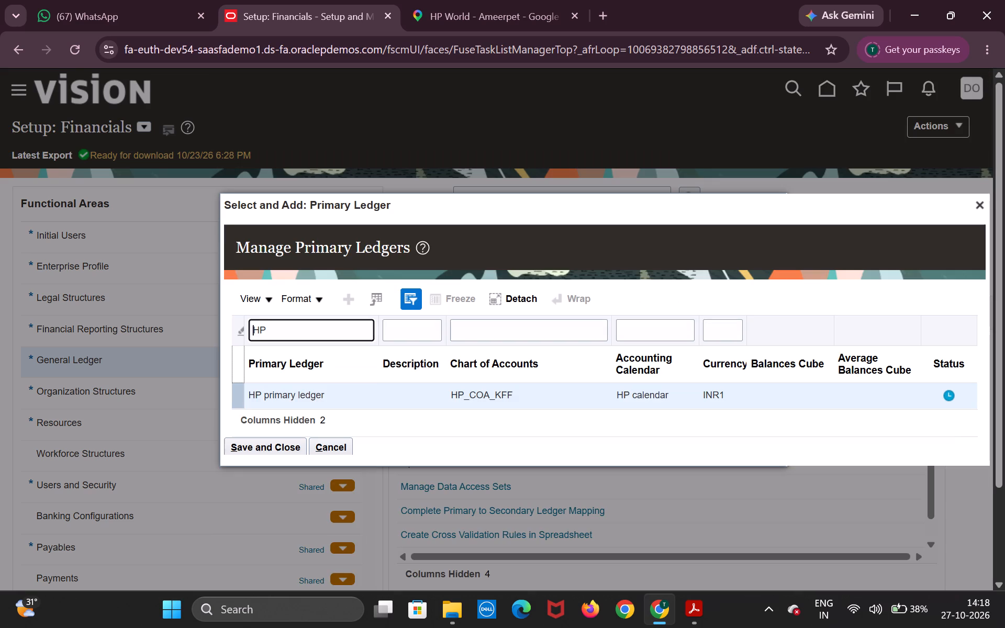
click(390, 390)
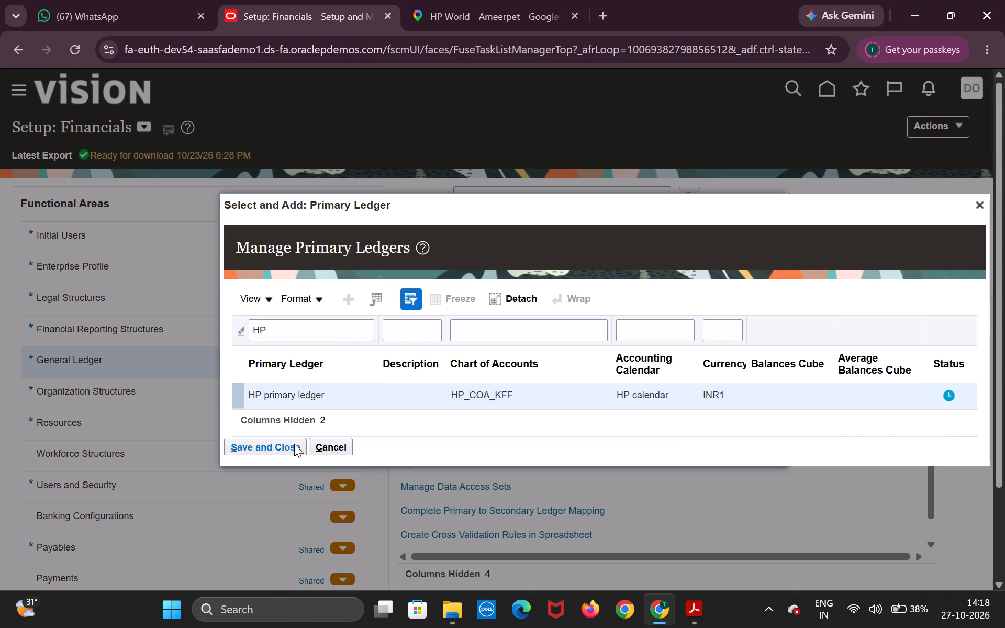
click(294, 444)
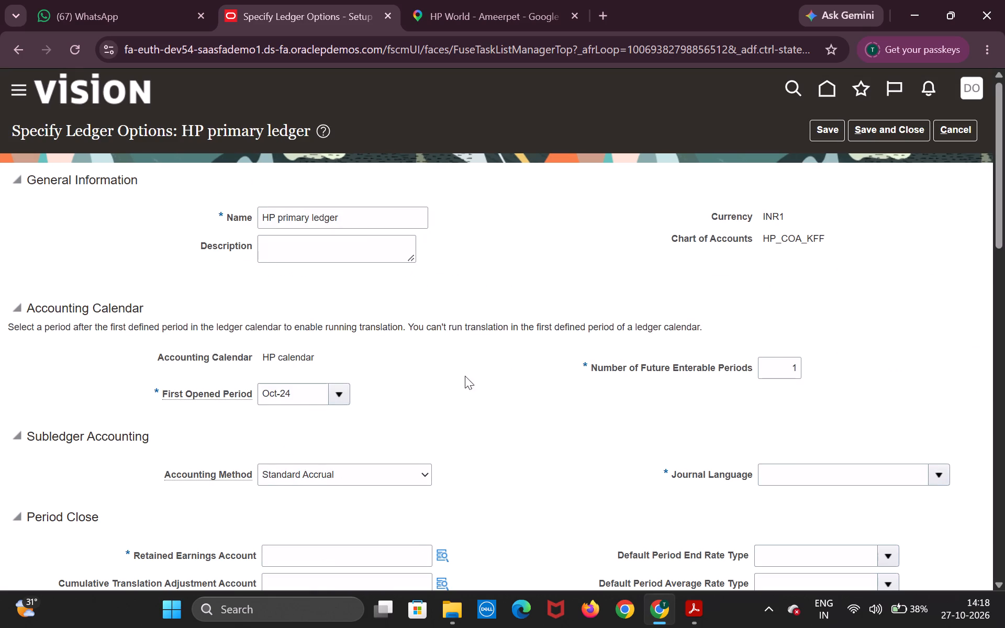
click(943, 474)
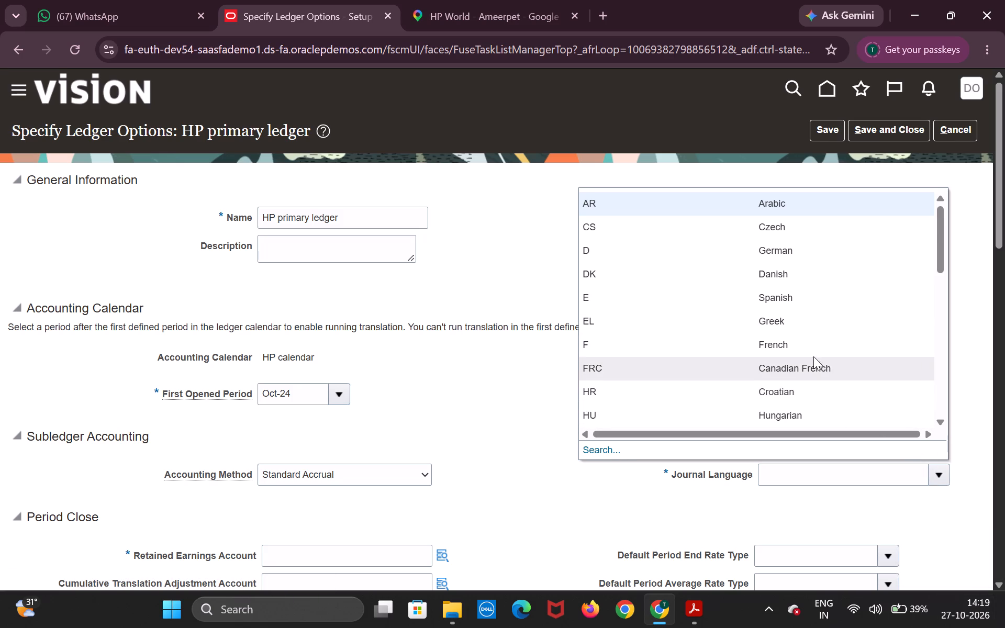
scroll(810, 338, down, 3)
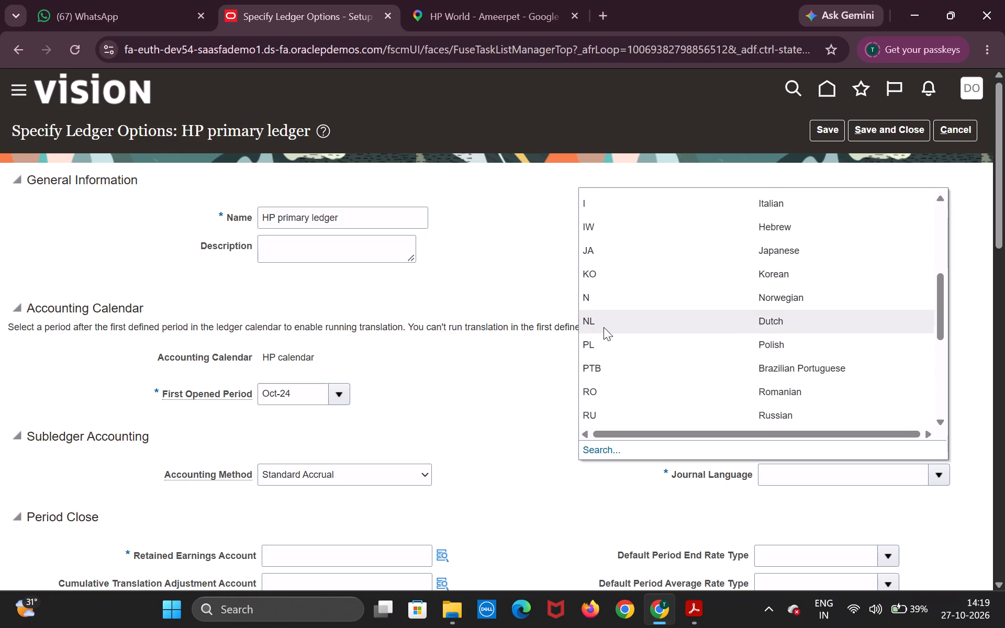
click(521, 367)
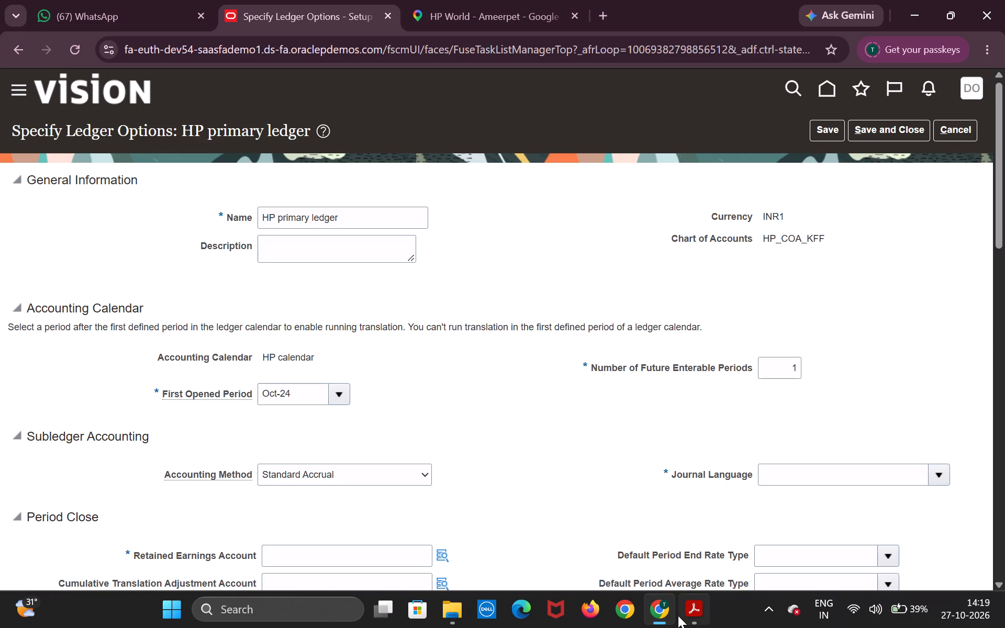
Switch to another Chrome profile and open the Naukri job site.
click(630, 617)
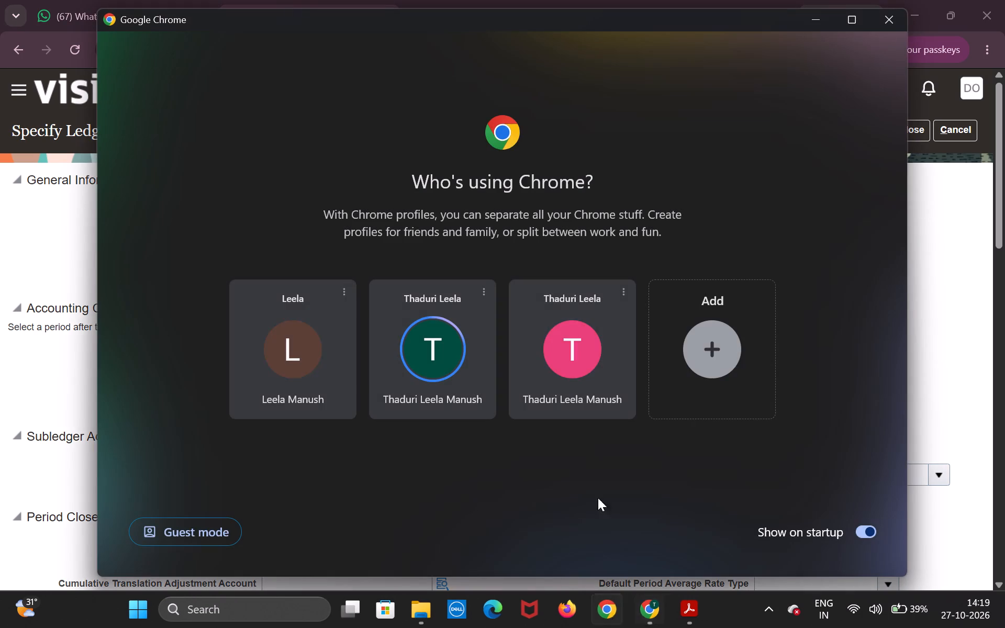
click(304, 395)
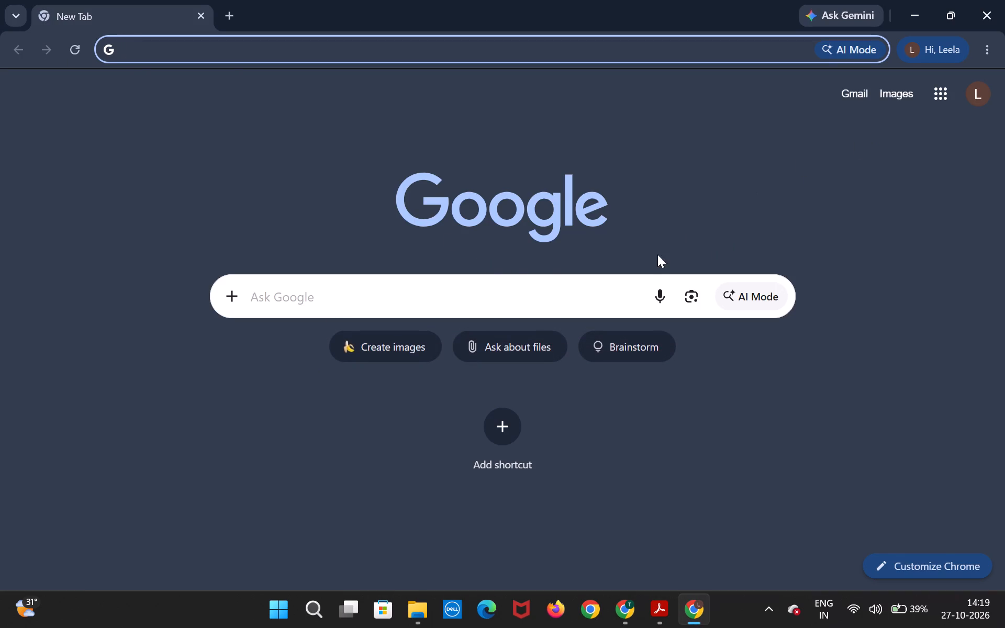
click(602, 293)
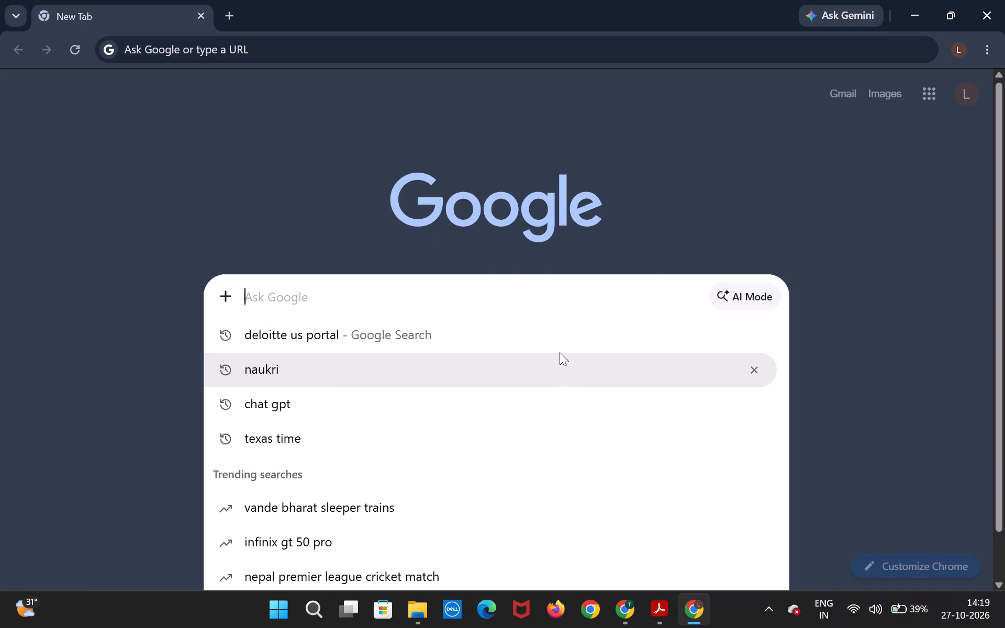
click(560, 352)
click(466, 250)
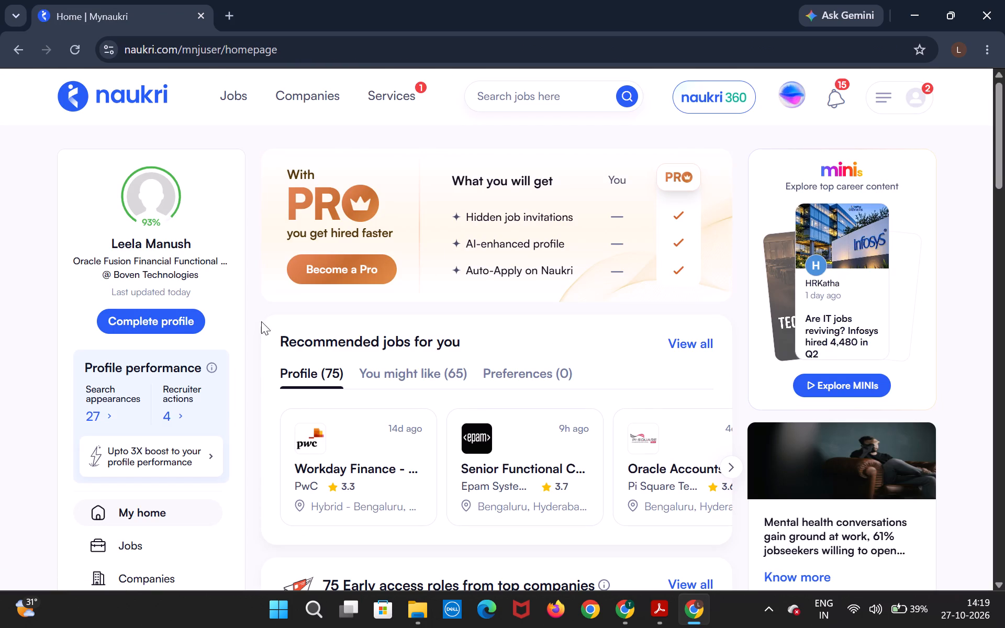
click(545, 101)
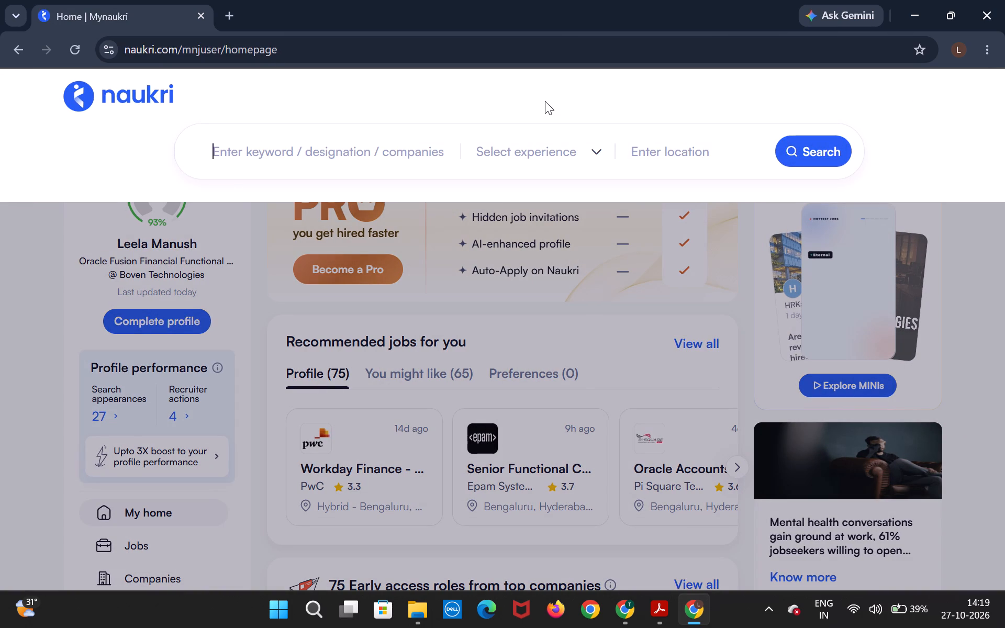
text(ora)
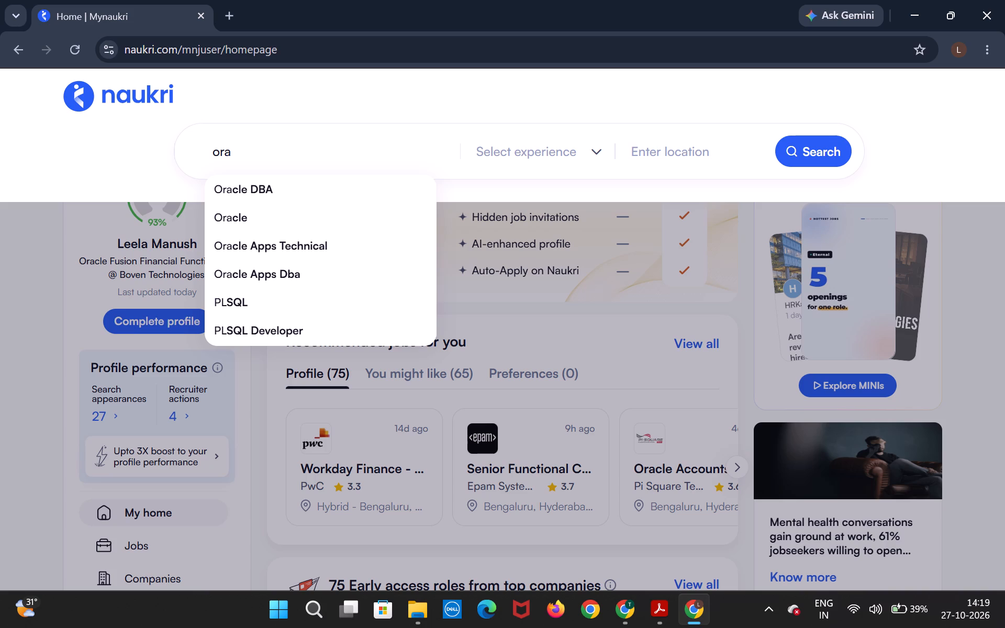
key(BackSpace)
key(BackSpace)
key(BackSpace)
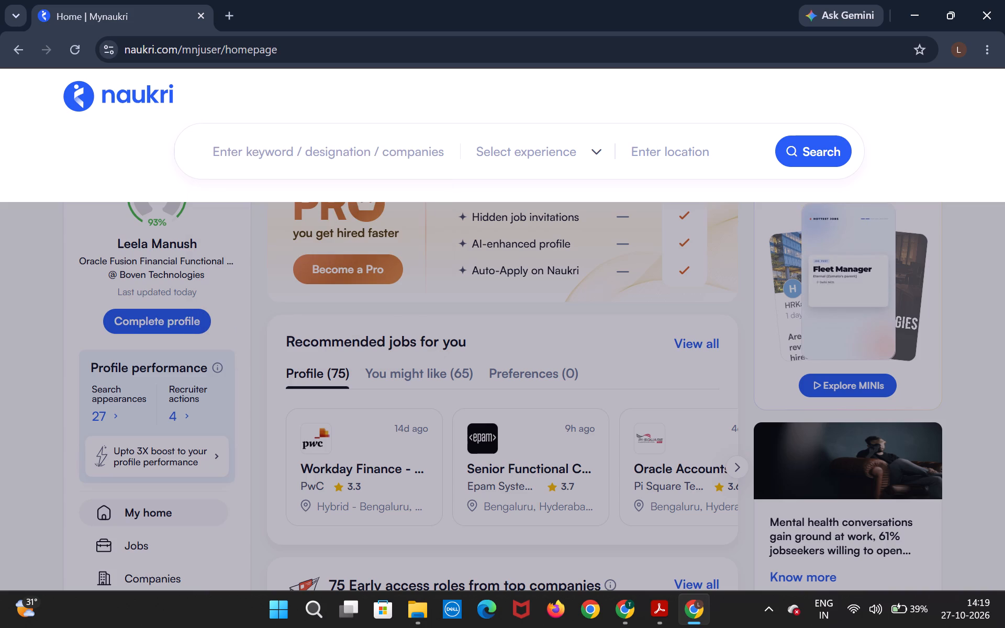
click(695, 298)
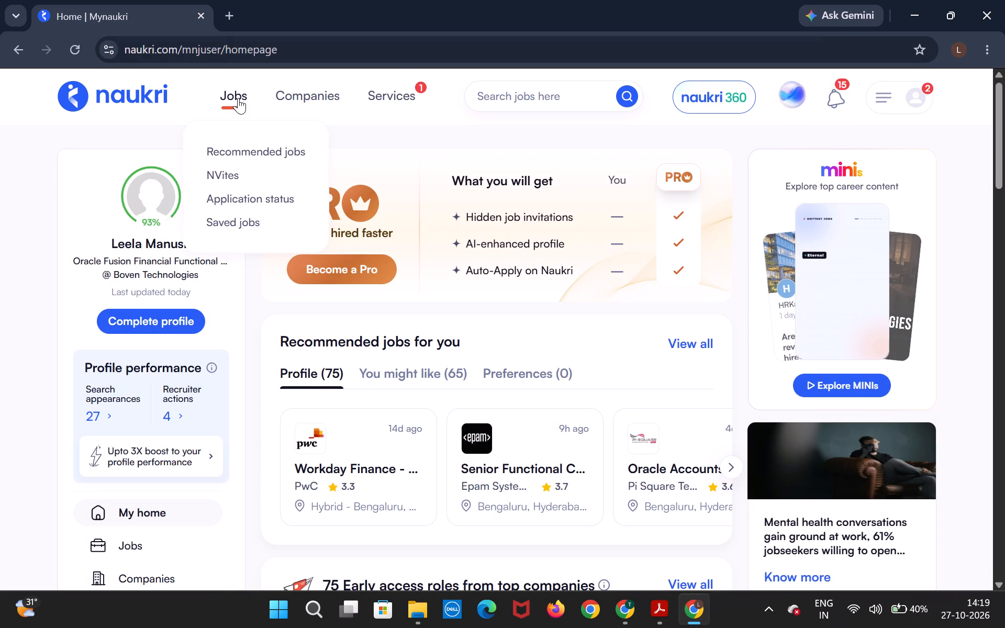
Review the Naukri application status for the EY Oracle Fusion Functional Consultant job, including its similar jobs and posting, and close the site.
click(256, 192)
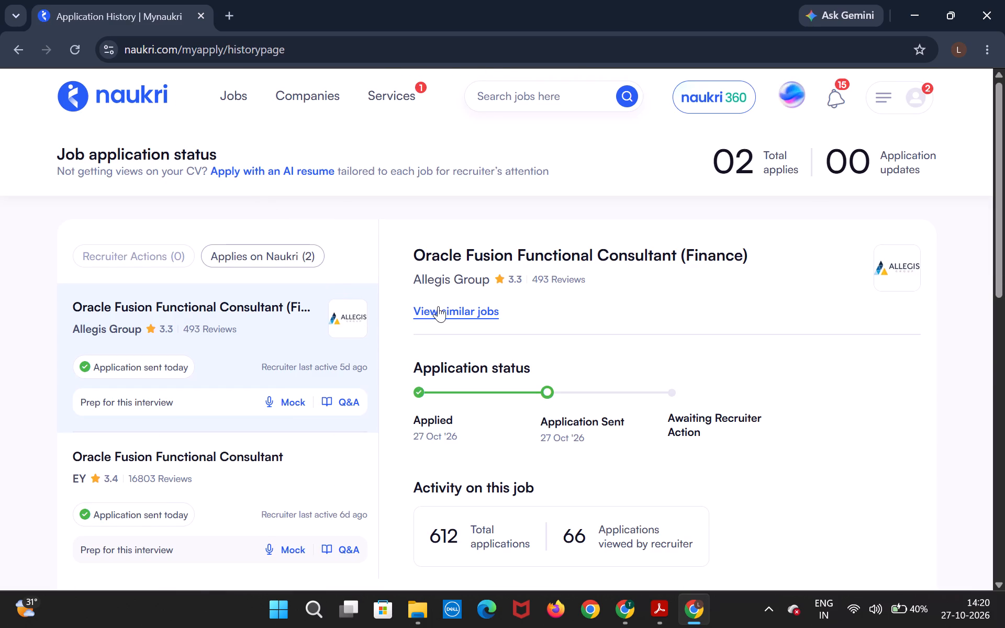
scroll(285, 395, down, 2)
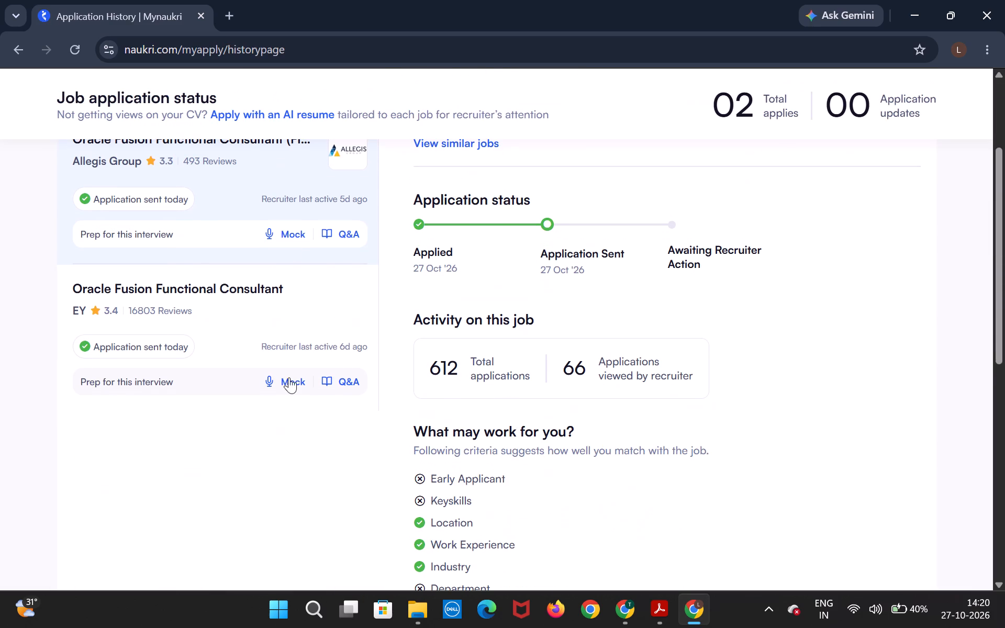
click(278, 316)
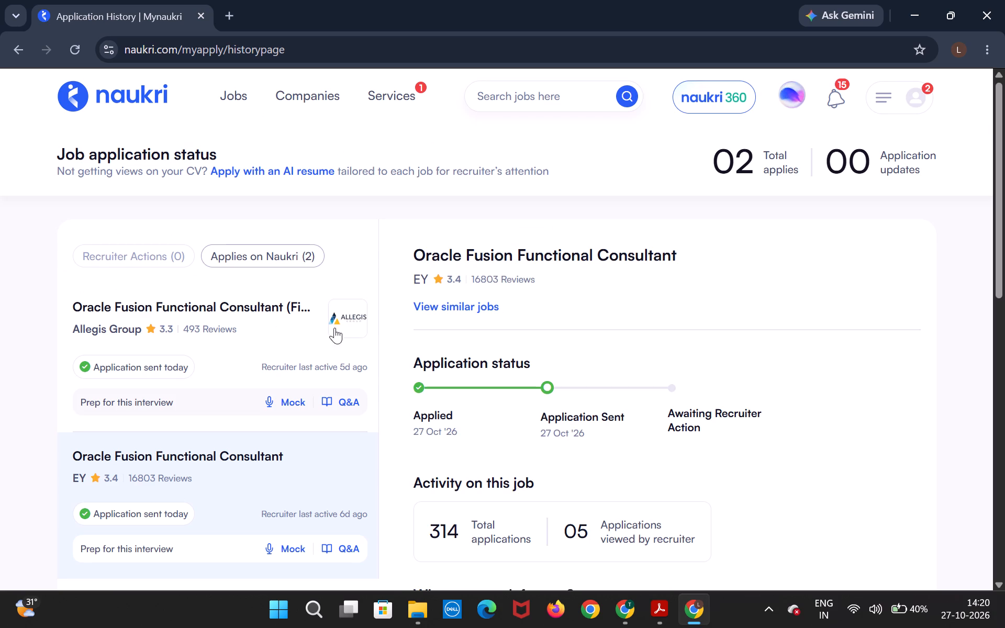
click(449, 310)
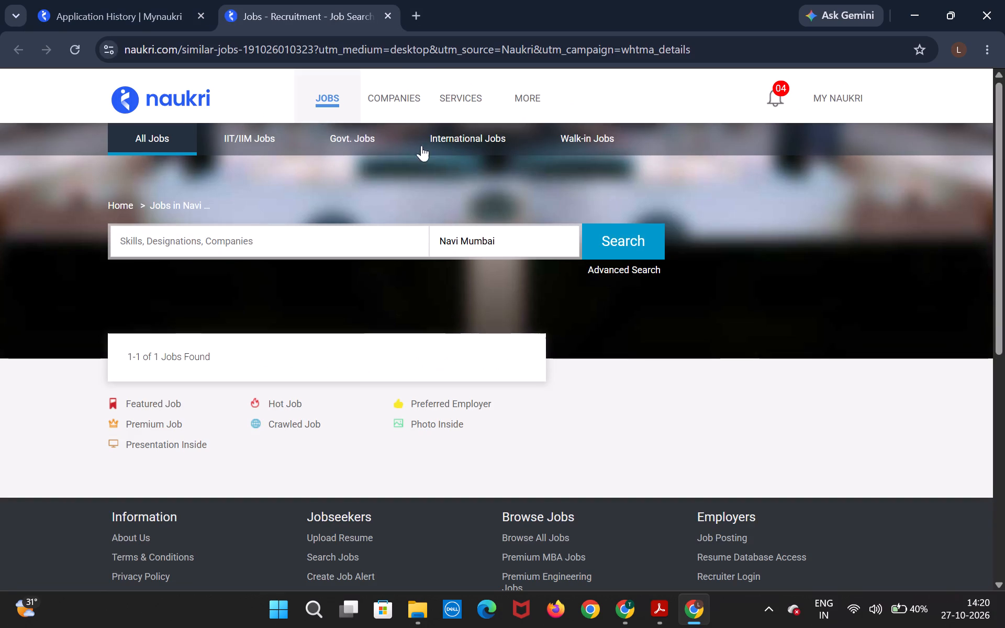
click(388, 15)
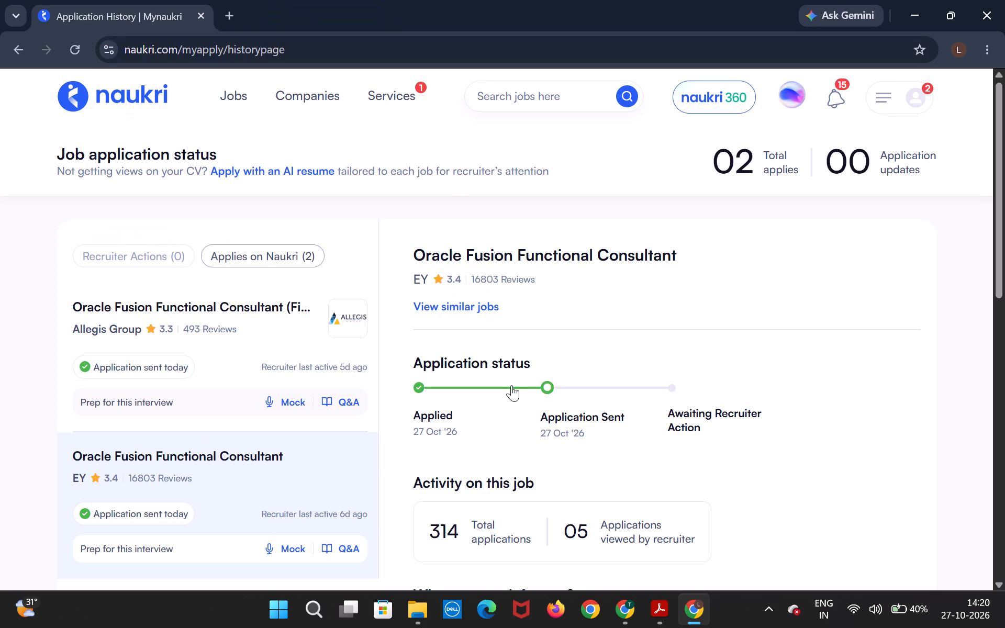
scroll(507, 352, down, 2)
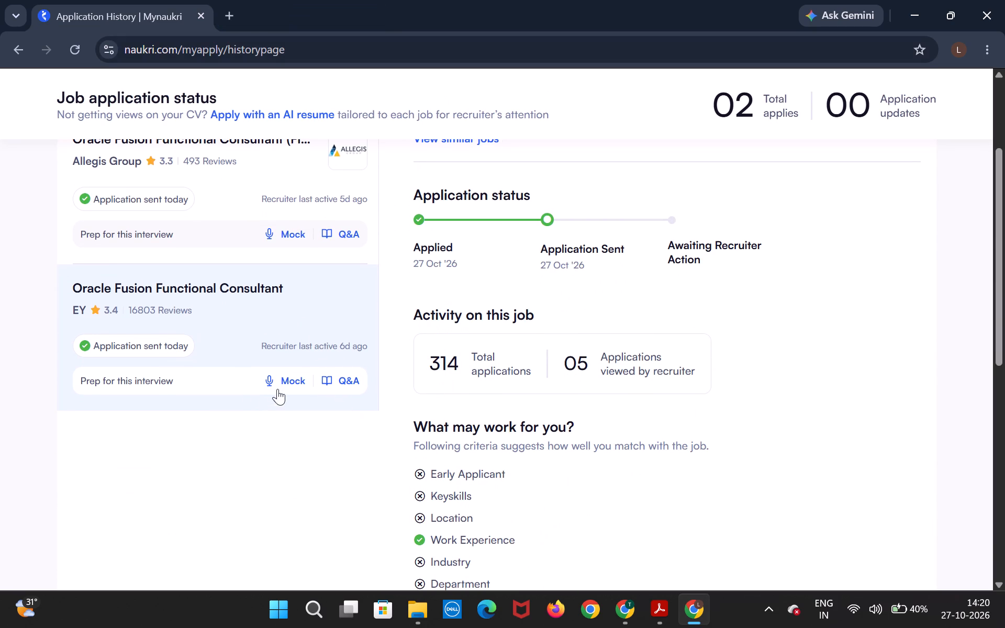
scroll(405, 405, down, 3)
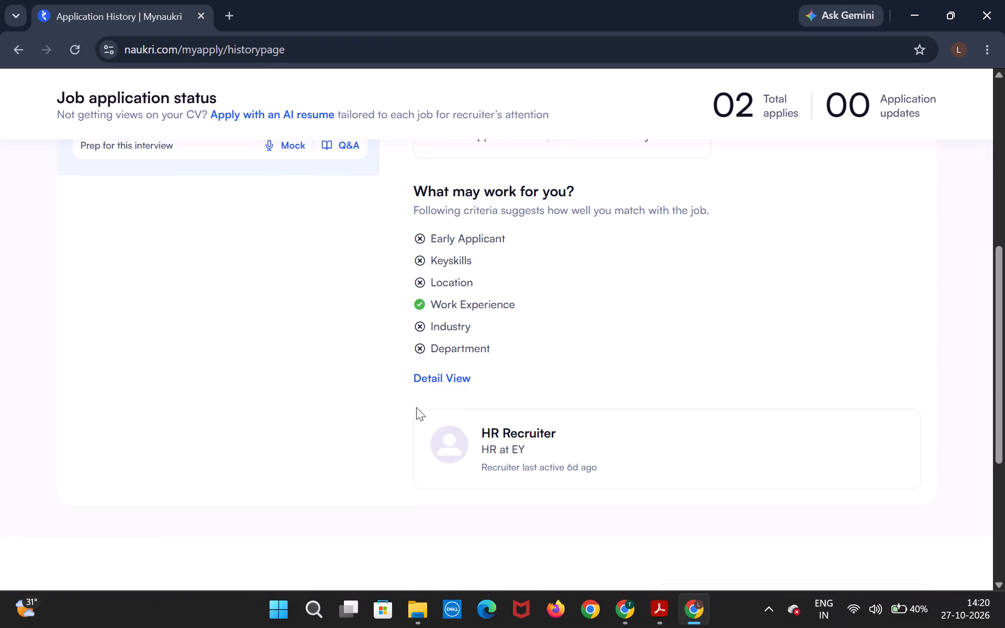
scroll(473, 276, up, 4)
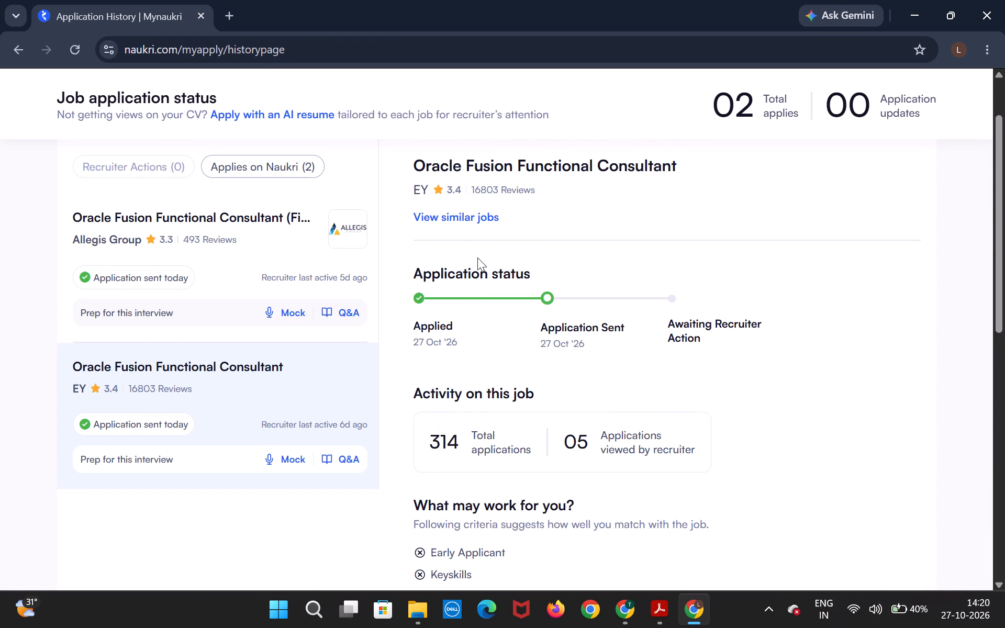
click(479, 167)
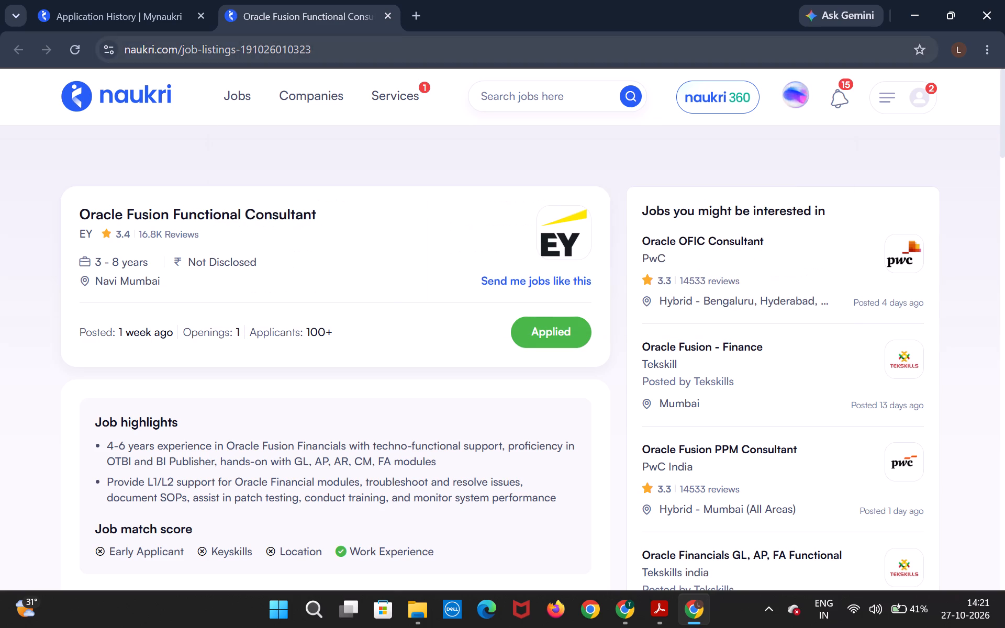
click(383, 13)
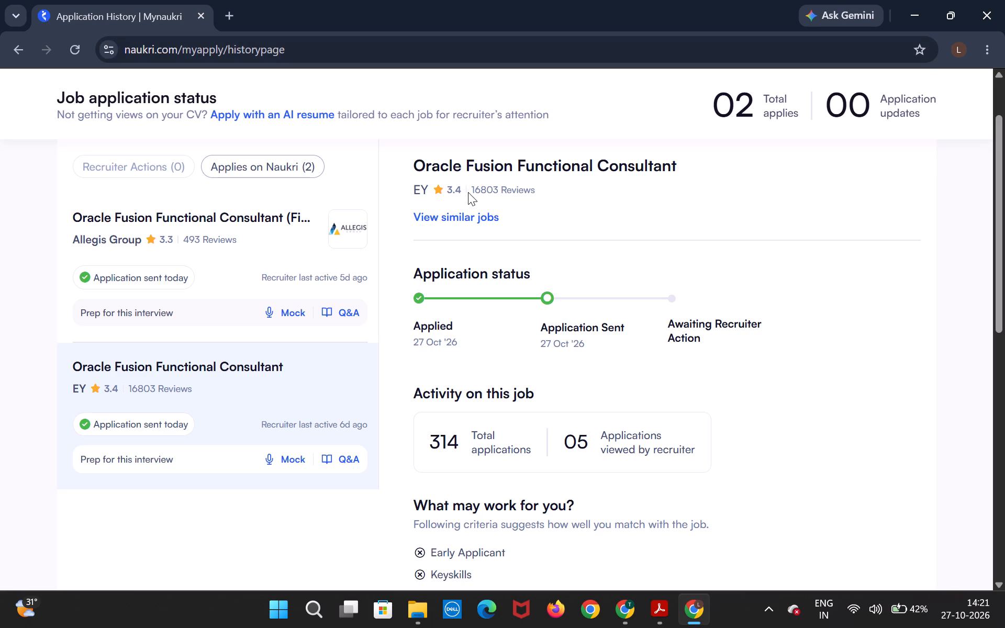
click(198, 18)
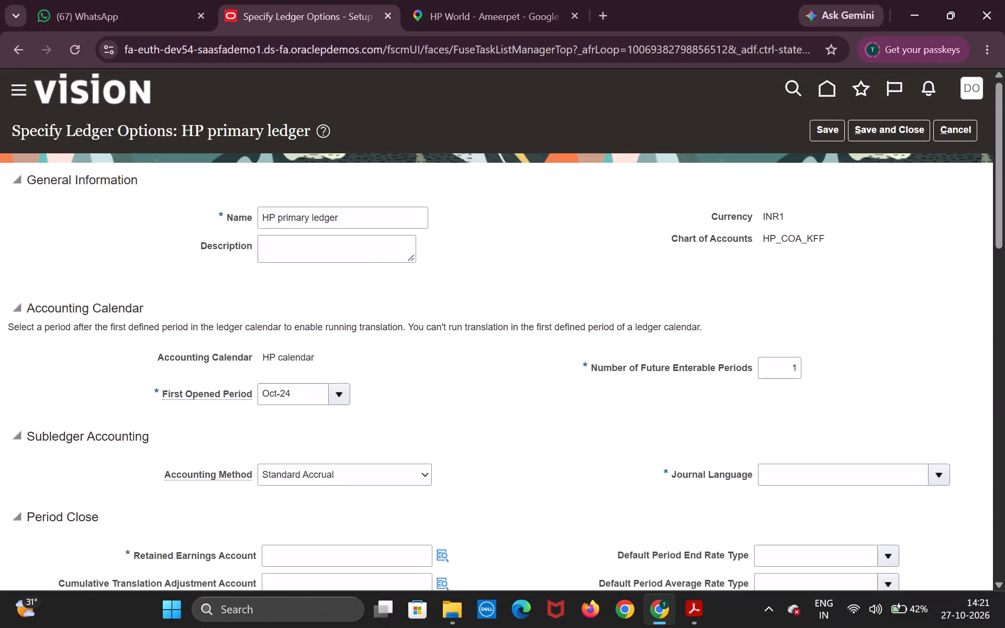
Set the journal language of HP primary ledger to American English.
click(945, 482)
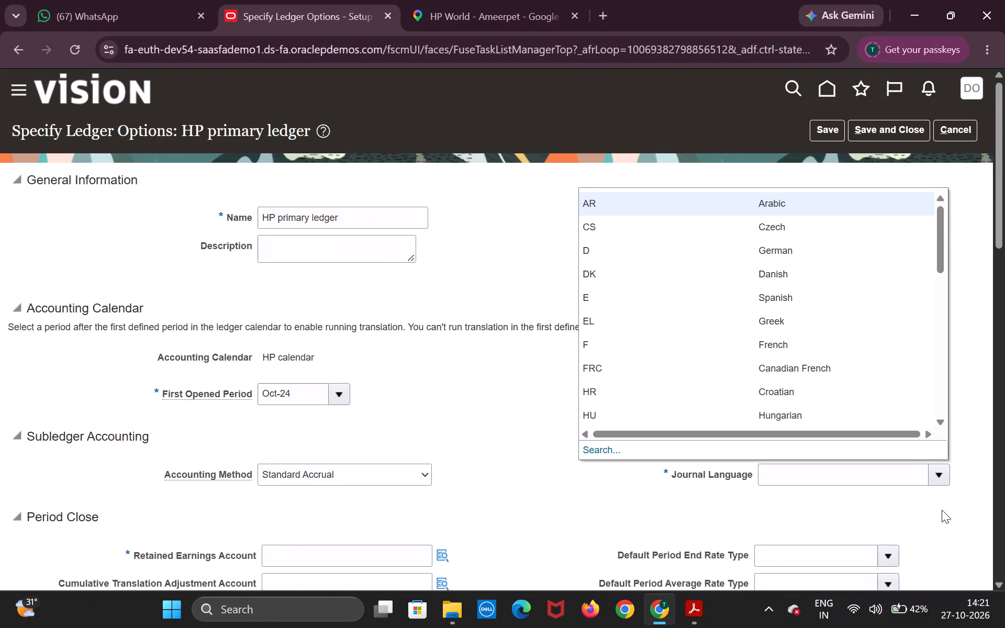
scroll(884, 410, down, 2)
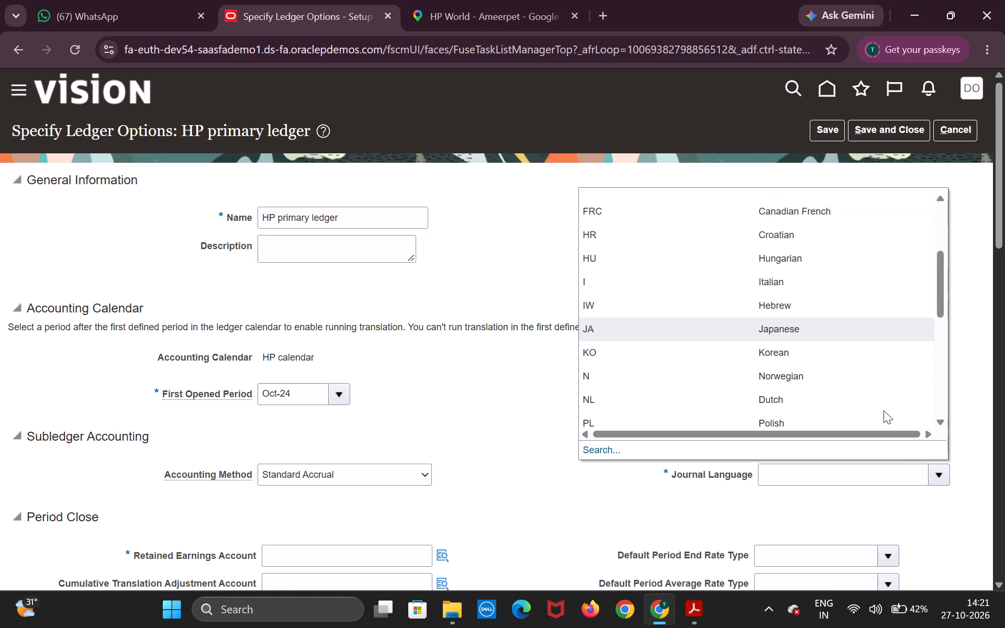
scroll(884, 410, down, 7)
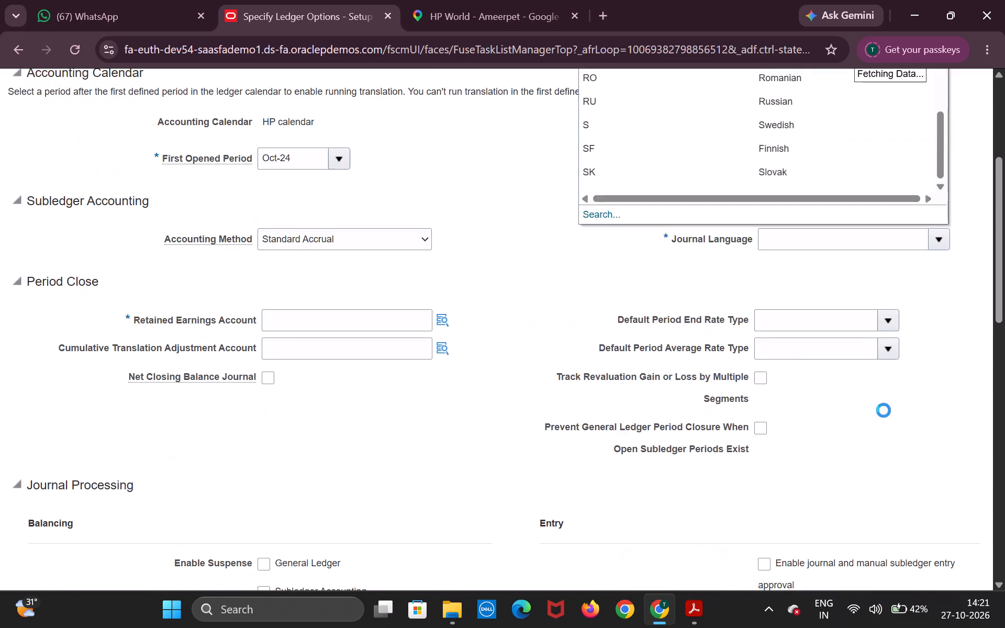
scroll(855, 428, down, 4)
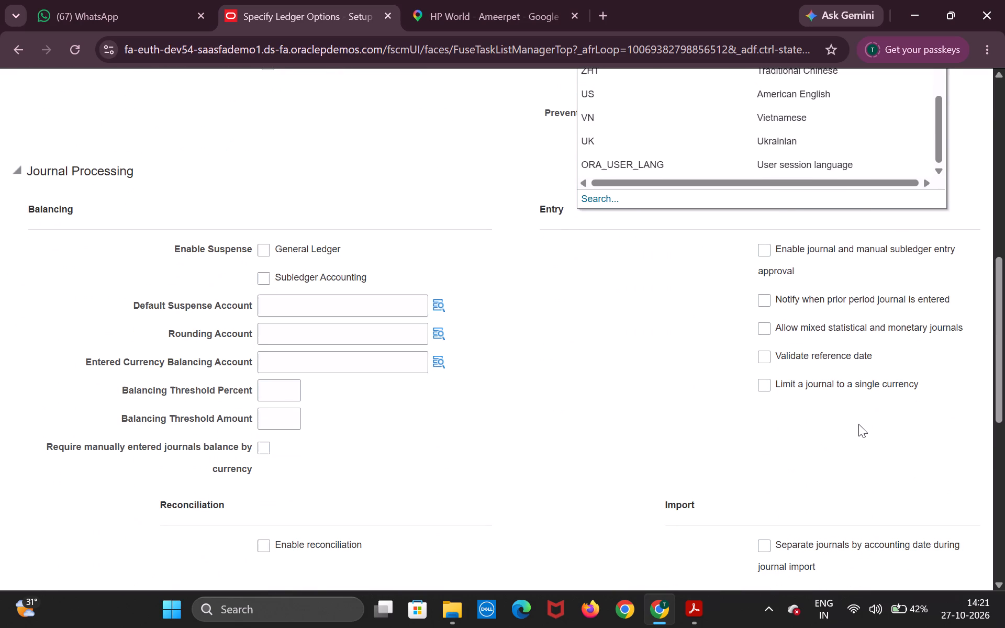
scroll(858, 420, up, 4)
click(865, 401)
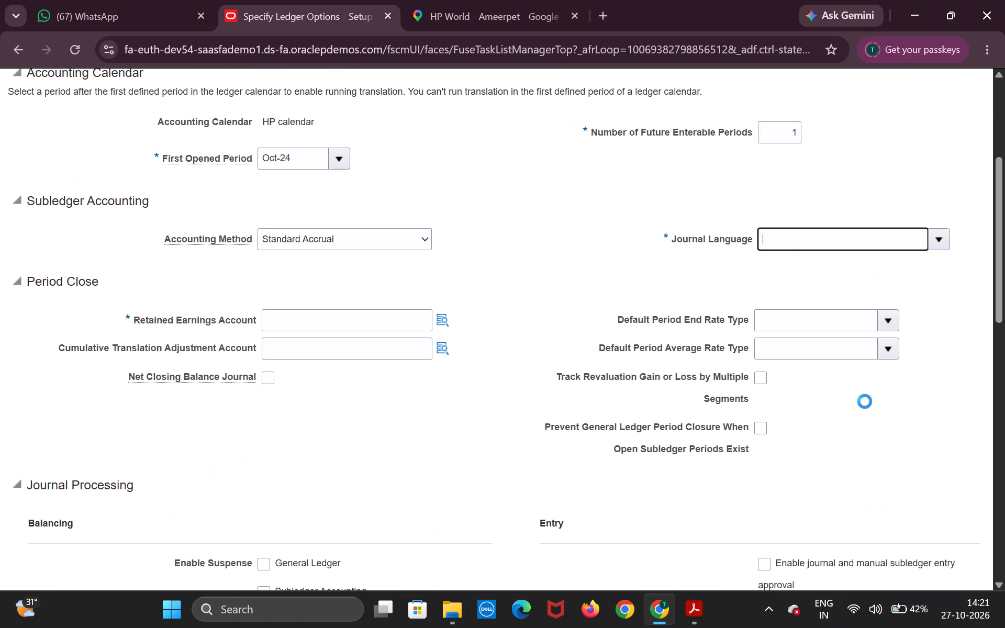
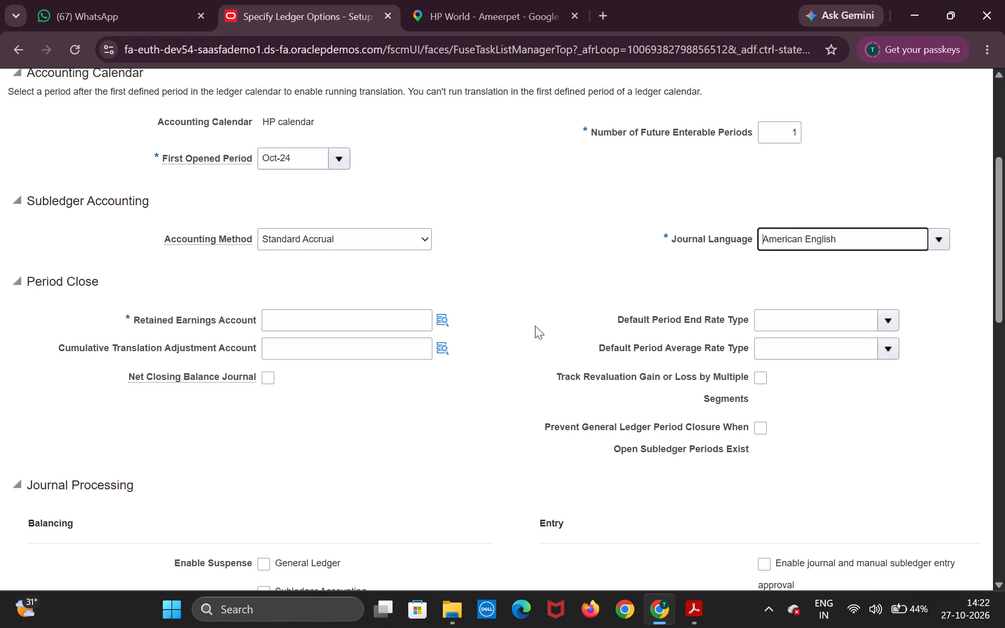
Open the account selection for the Retained Earnings Account in the Period Close section.
click(444, 320)
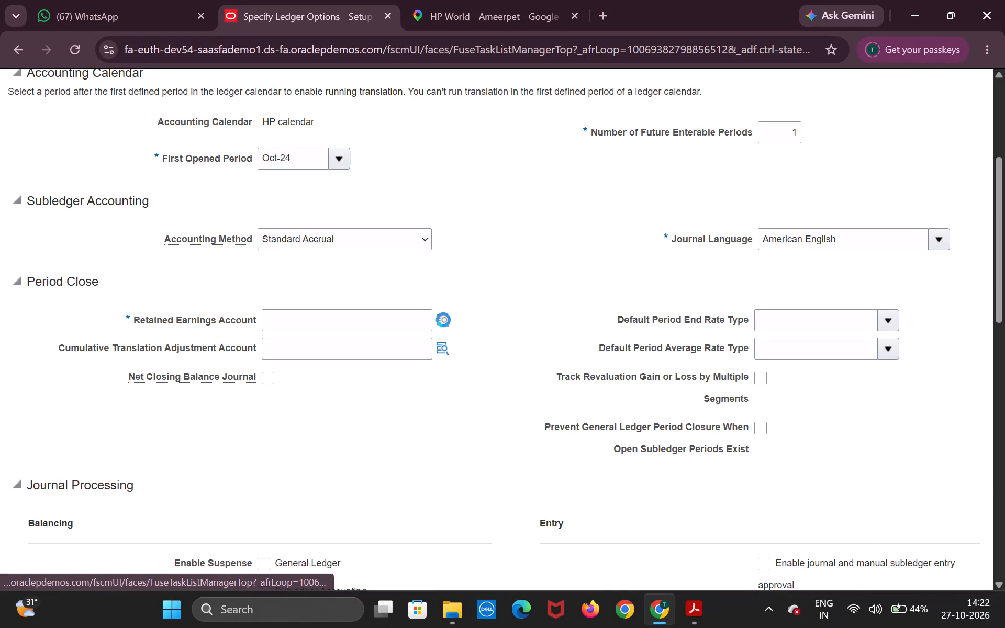
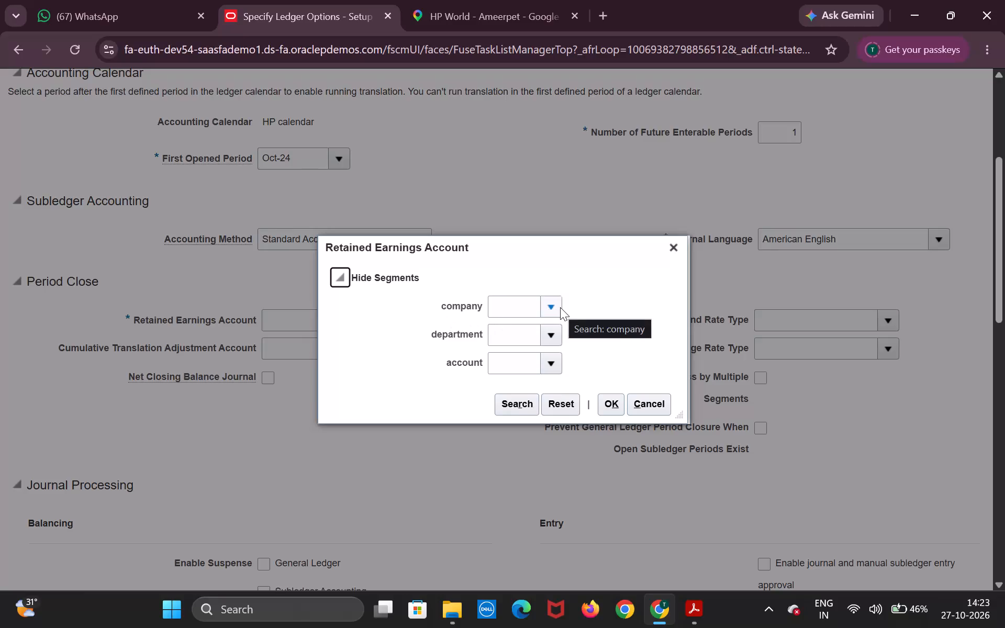
Set the Retained Earnings Account's company segment to 105 (india) and its department segment to 0000 (default).
click(560, 307)
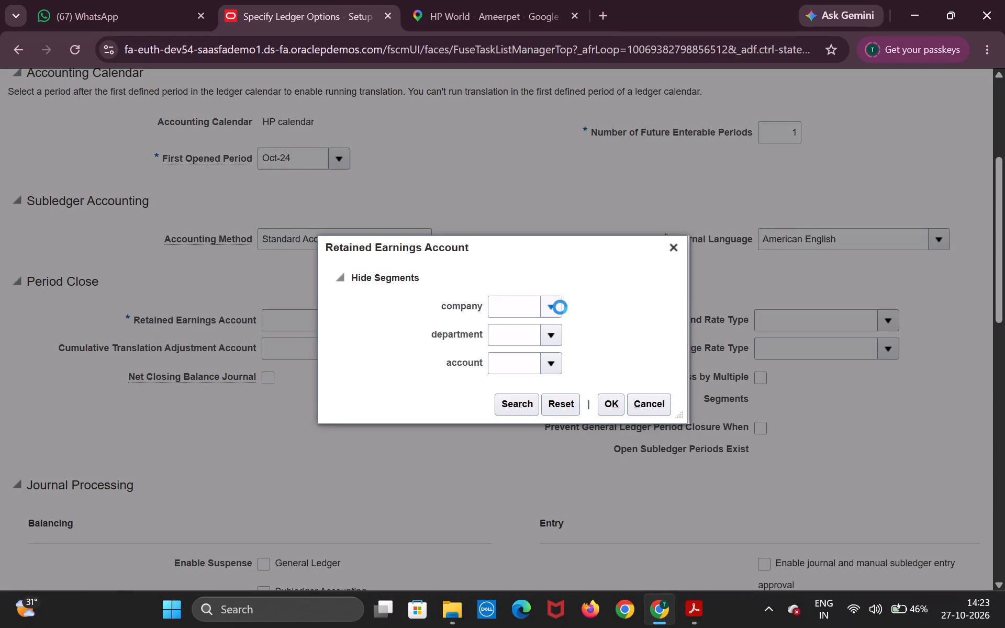
click(563, 332)
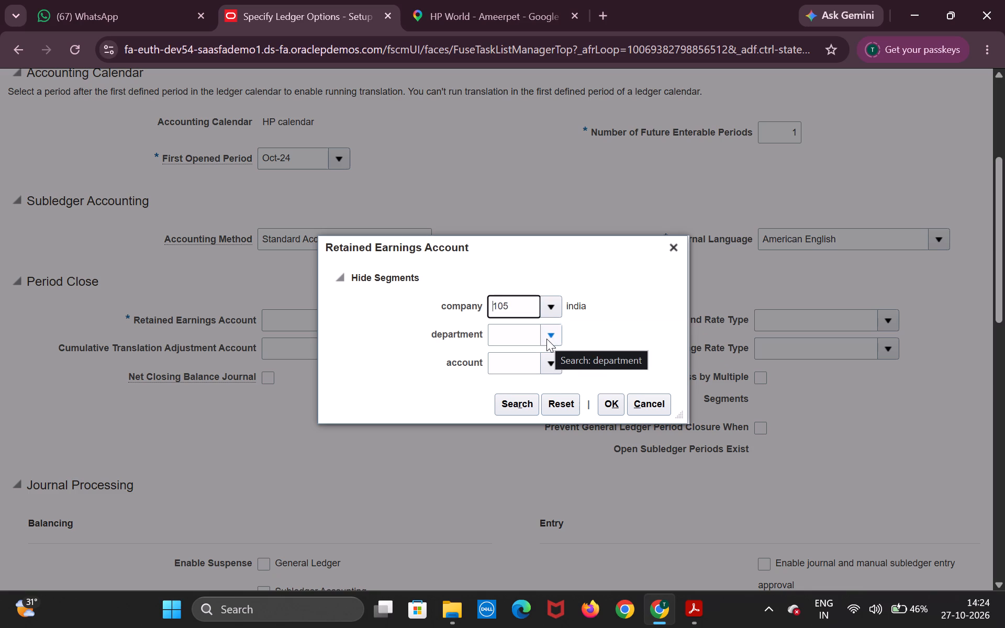
click(546, 339)
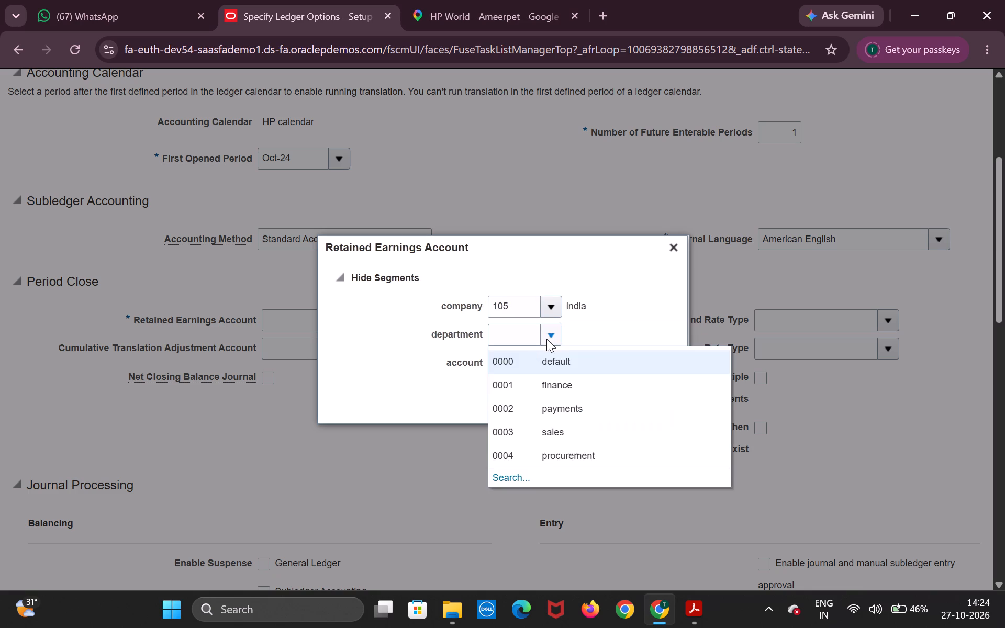
click(549, 356)
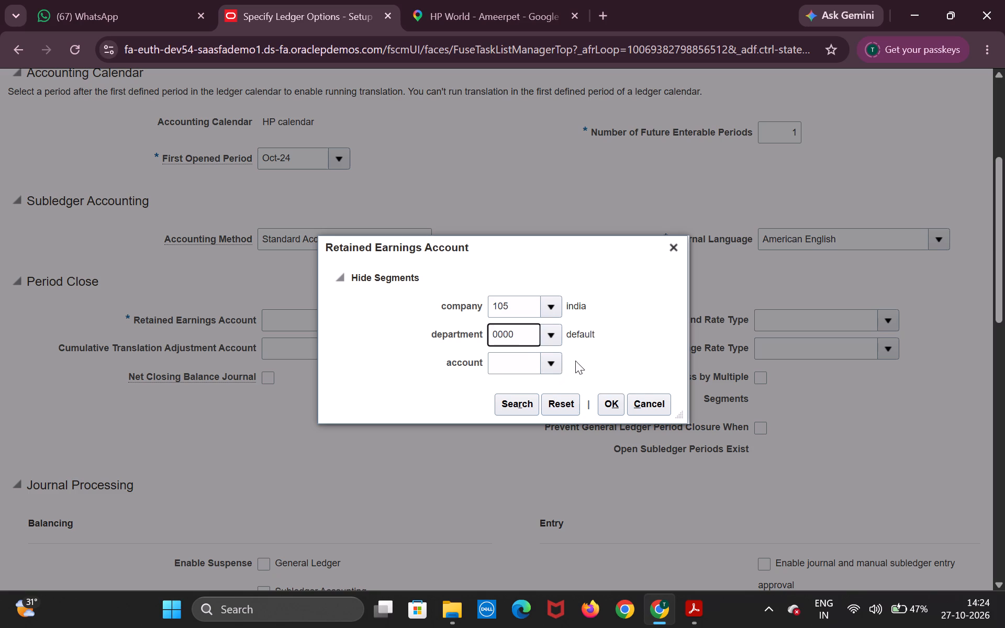
Search the account segment values for 33100, choose Retained Earnings, and apply the completed account combination to the Retained Earnings Account.
click(562, 362)
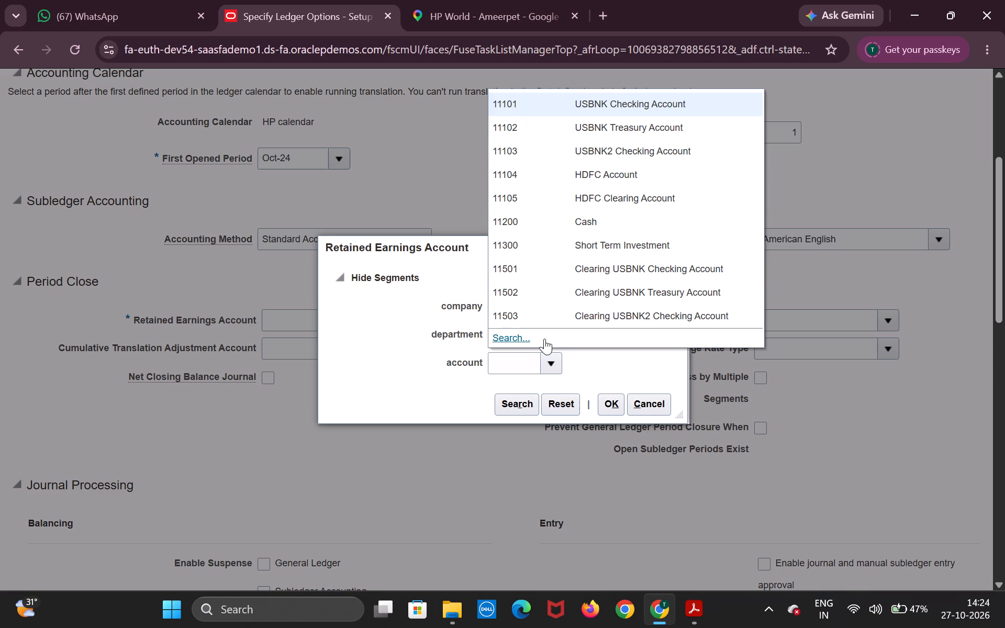
click(526, 339)
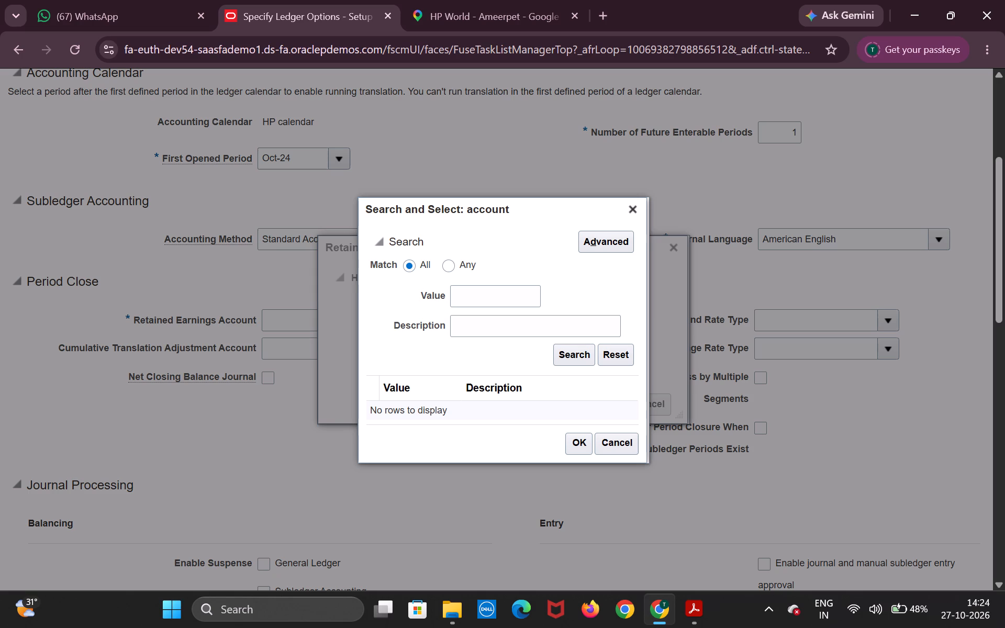
click(520, 298)
text(331)
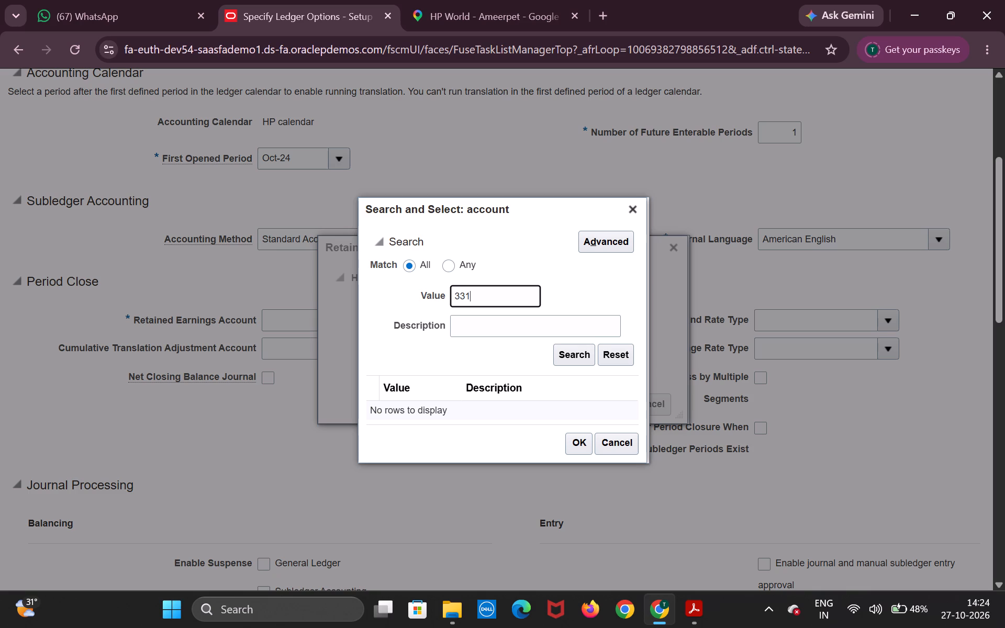
text(00)
key(Return)
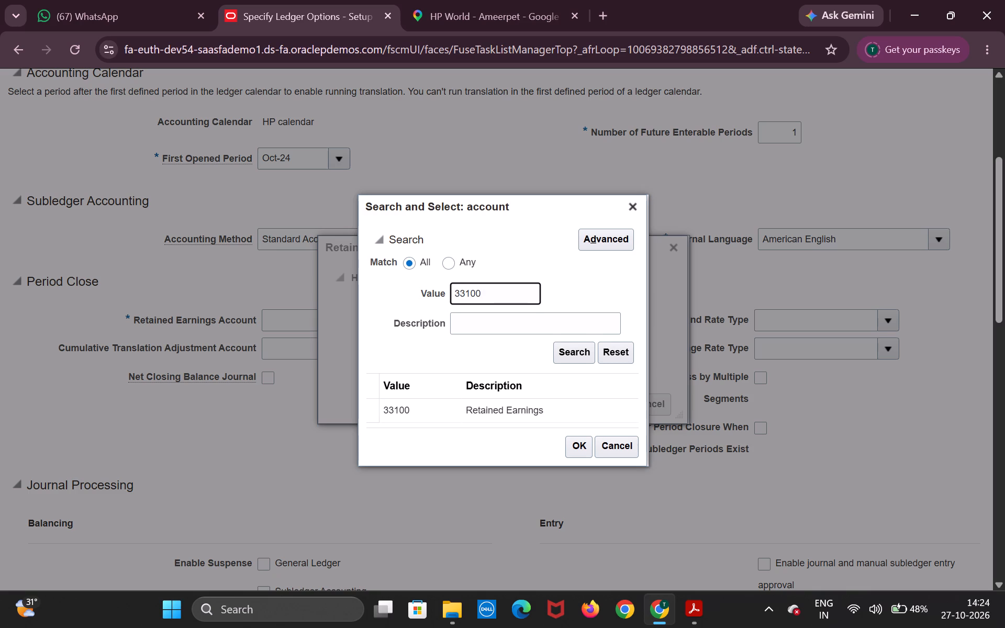
click(553, 411)
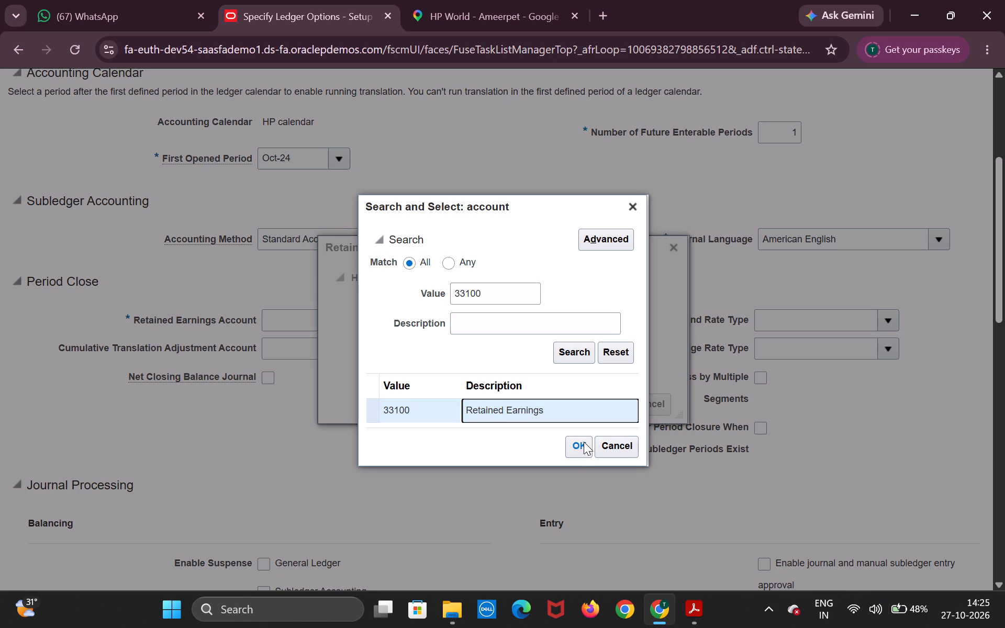
click(584, 442)
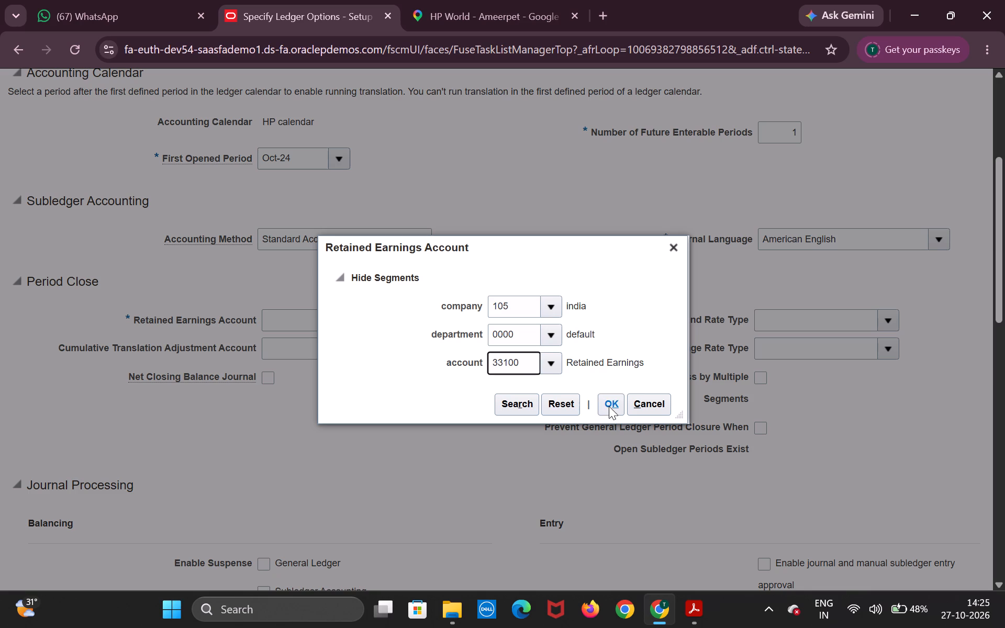
click(609, 406)
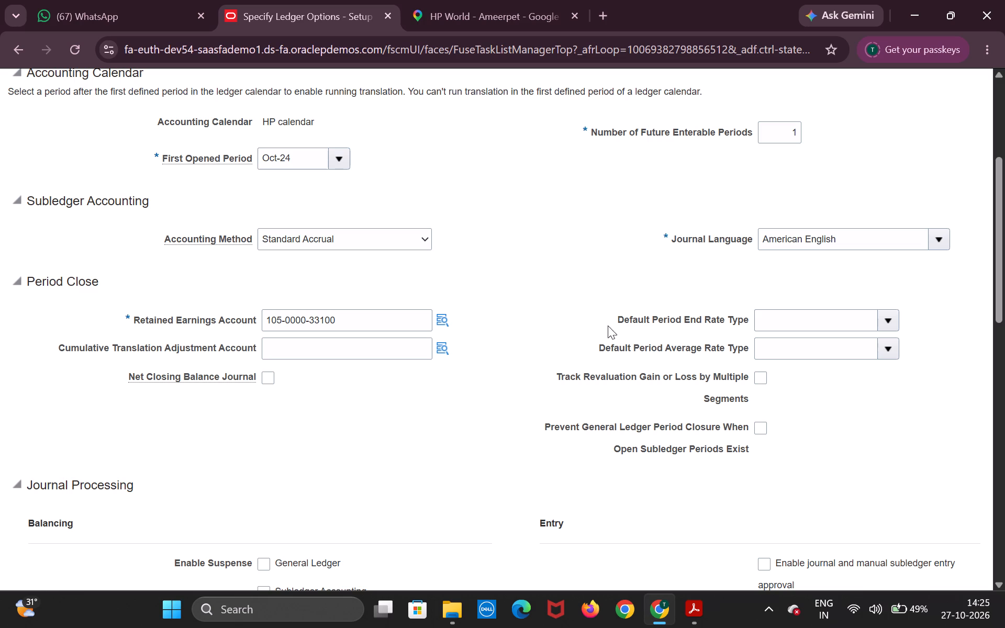
Save and close the ledger options for the HP primary ledger.
scroll(588, 287, up, 5)
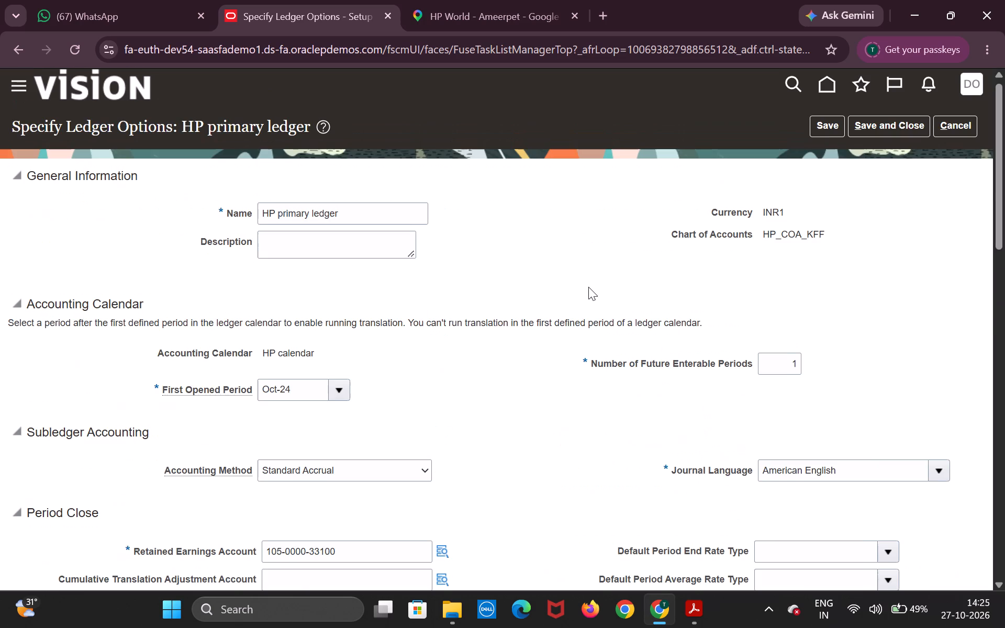
scroll(588, 287, up, 2)
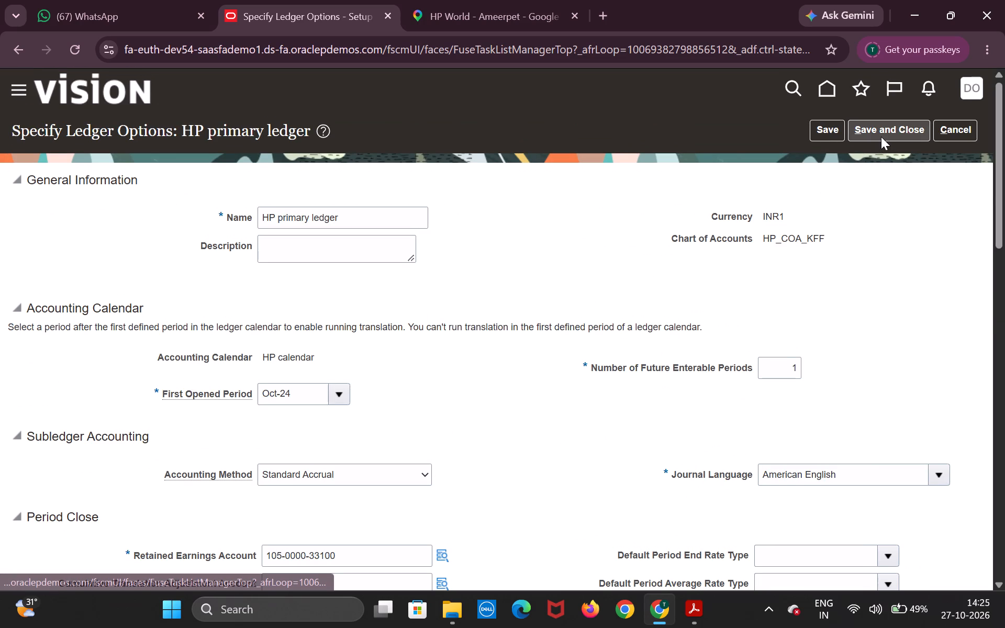
click(881, 137)
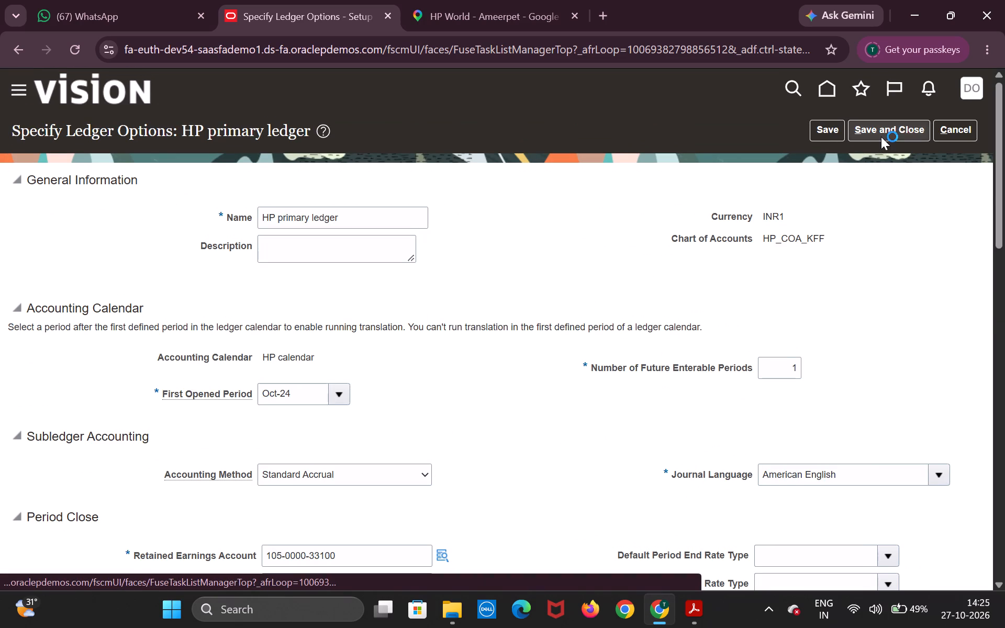